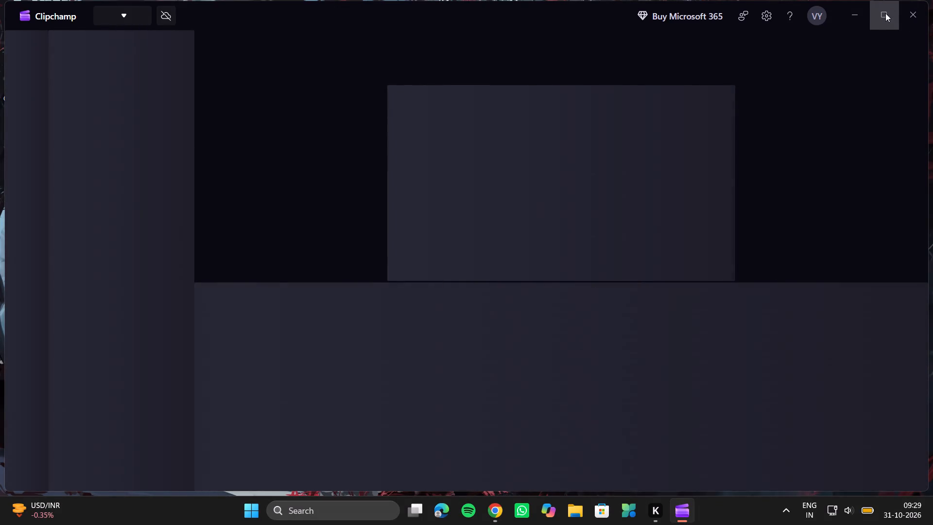
# Maximize the video editor window.
pyautogui.click(881, 17)
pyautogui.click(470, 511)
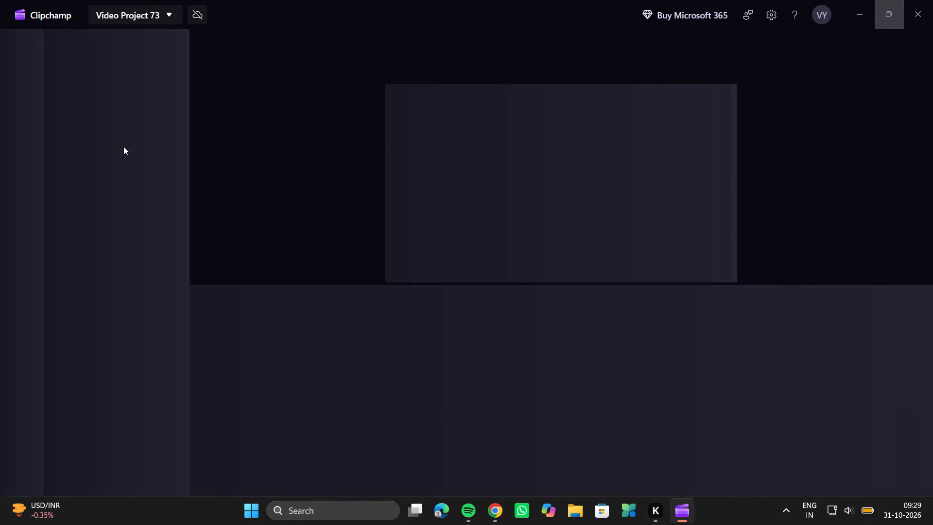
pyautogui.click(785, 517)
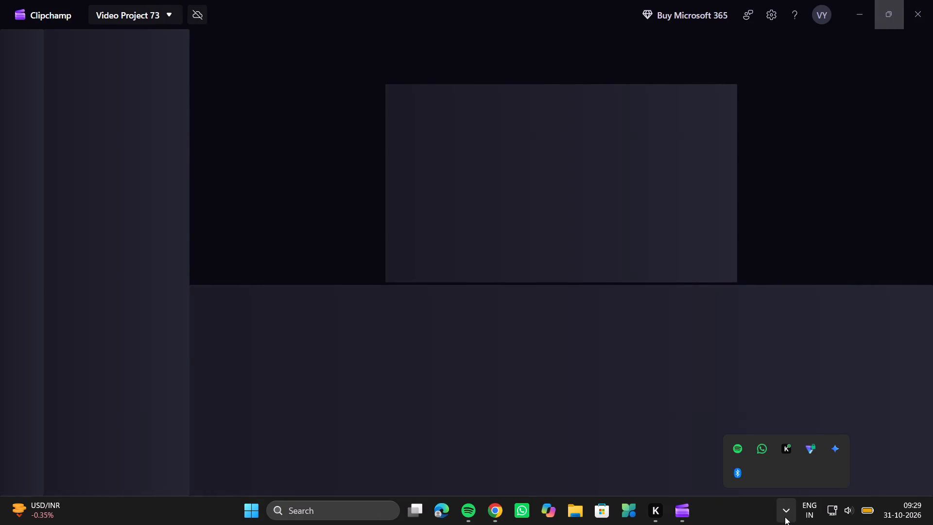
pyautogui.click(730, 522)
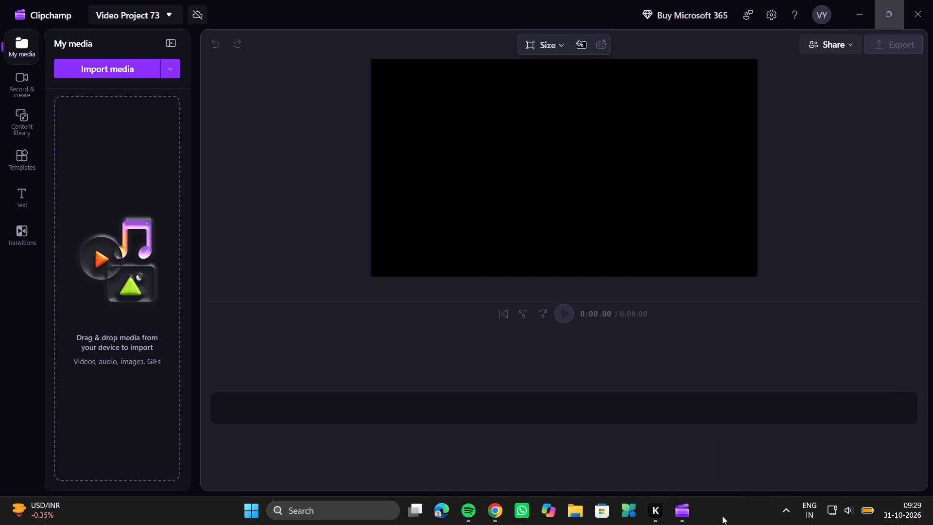
# Import the 2026-10-30 screenshots from 212925 through 213123 from the Screenshots folder into the project media.
pyautogui.click(107, 72)
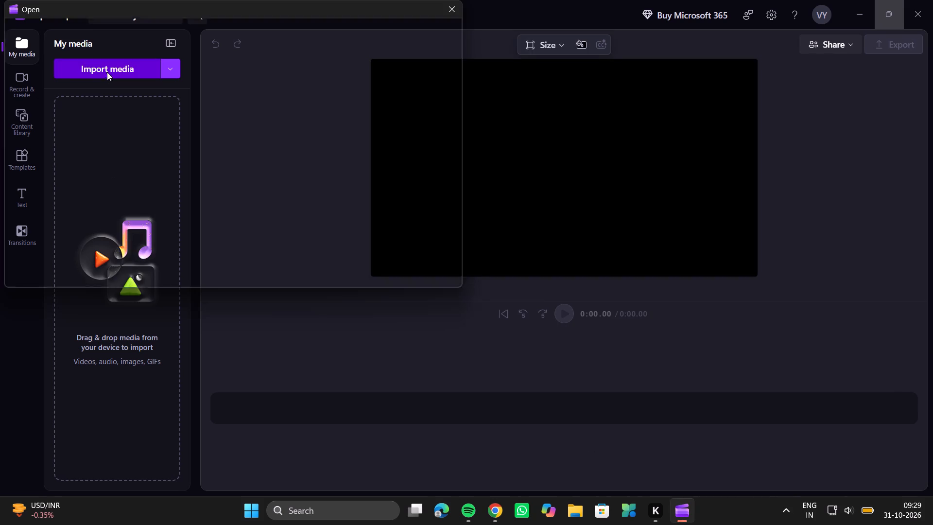
pyautogui.scroll(-20, 228, 185)
pyautogui.scroll(-20, 228, 185)
pyautogui.scroll(-6, 228, 185)
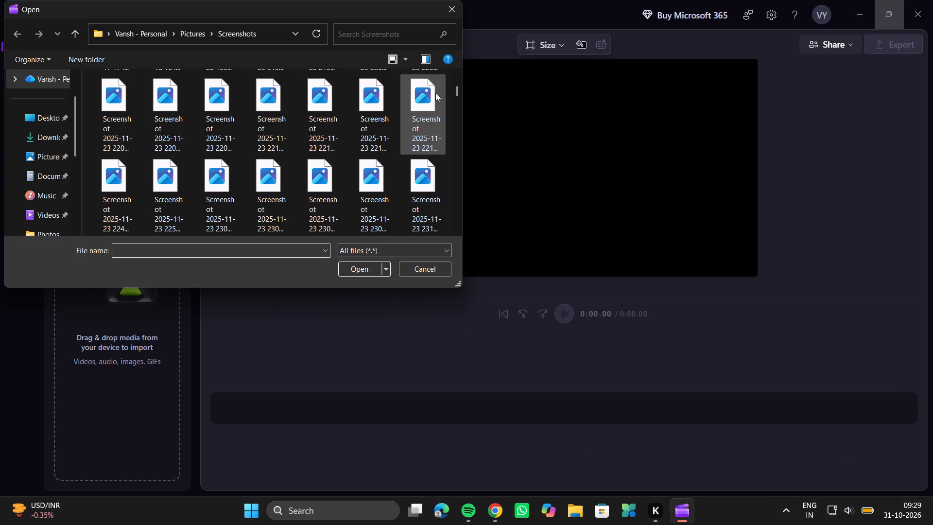
pyautogui.moveTo(458, 93); pyautogui.dragTo(457, 214)
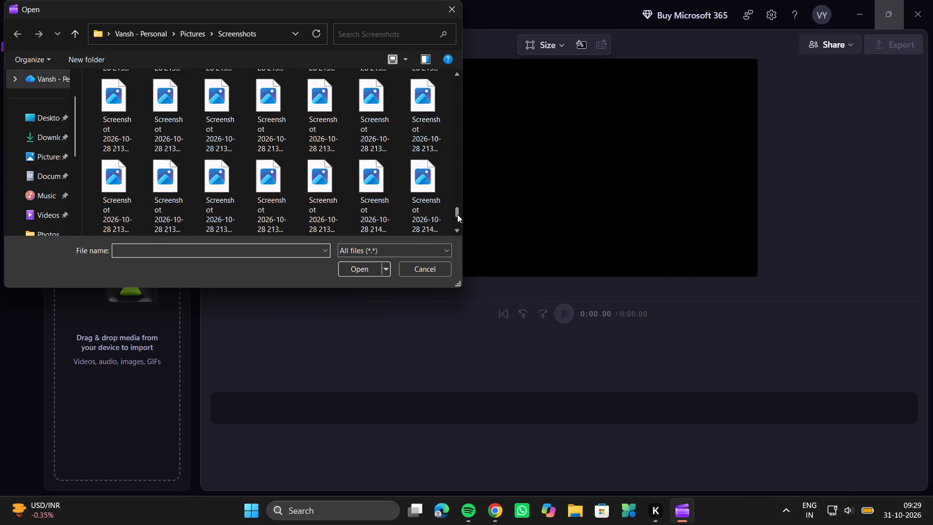
pyautogui.moveTo(457, 214); pyautogui.dragTo(457, 229)
pyautogui.scroll(1, 177, 193)
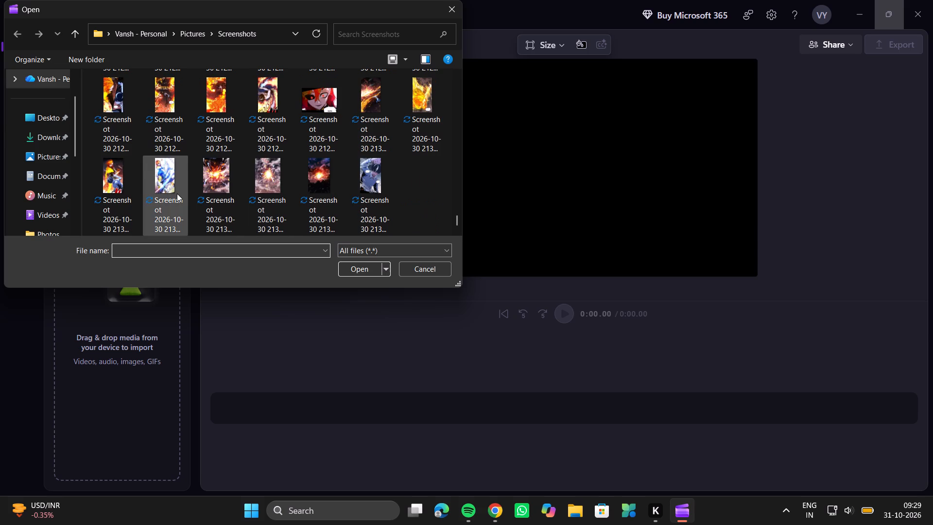
pyautogui.scroll(1, 177, 193)
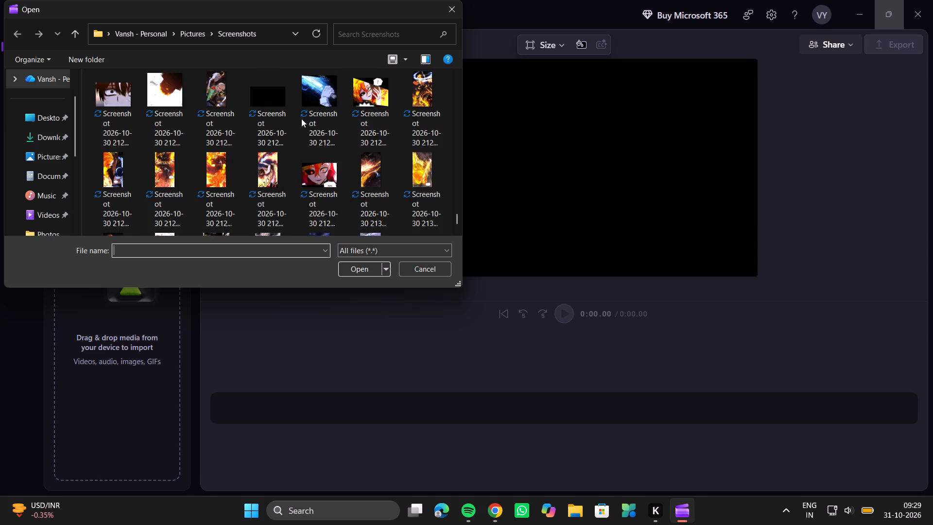
pyautogui.moveTo(294, 117); pyautogui.dragTo(432, 134)
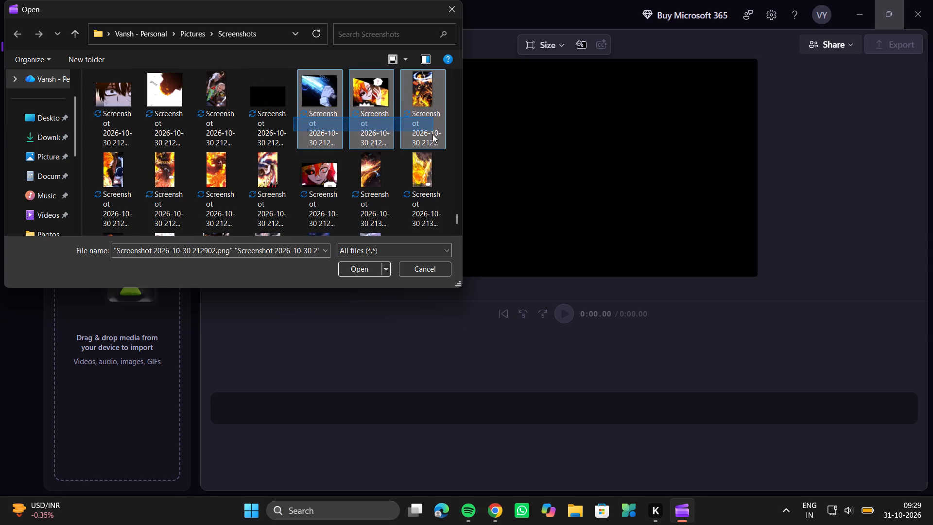
pyautogui.moveTo(432, 134); pyautogui.dragTo(297, 121)
pyautogui.moveTo(87, 174); pyautogui.dragTo(102, 171)
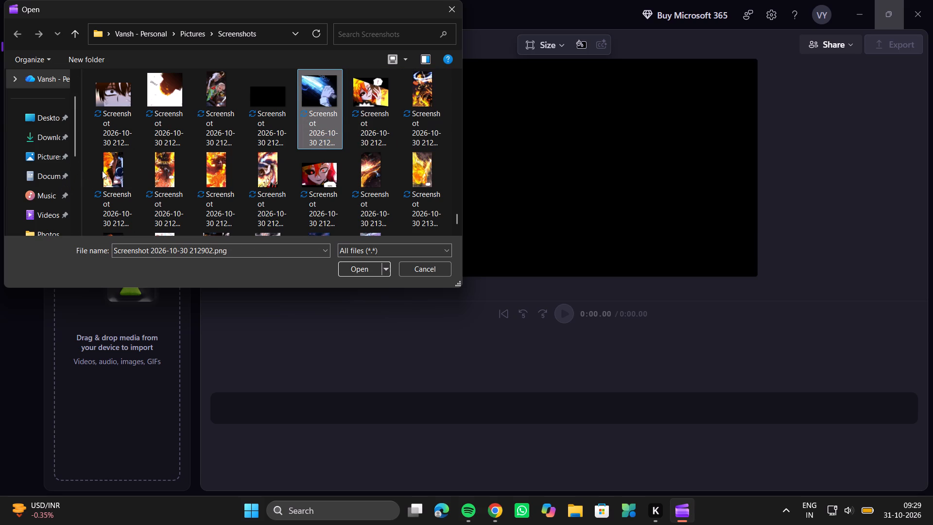
pyautogui.moveTo(102, 171); pyautogui.dragTo(461, 295)
pyautogui.click(351, 263)
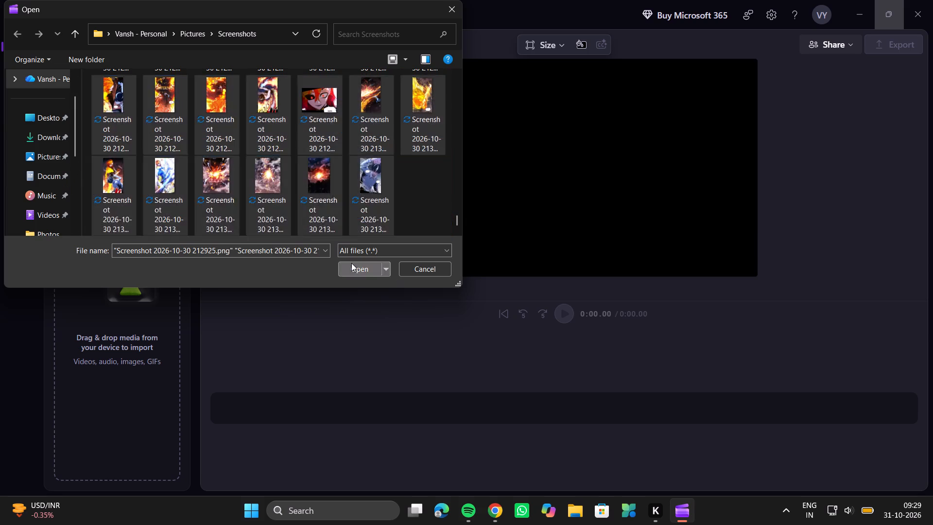
# Import three more 2026-10-30 images from the Screenshots folder: 212902, 212906 and the flame image with a blue slash after them.
pyautogui.click(118, 70)
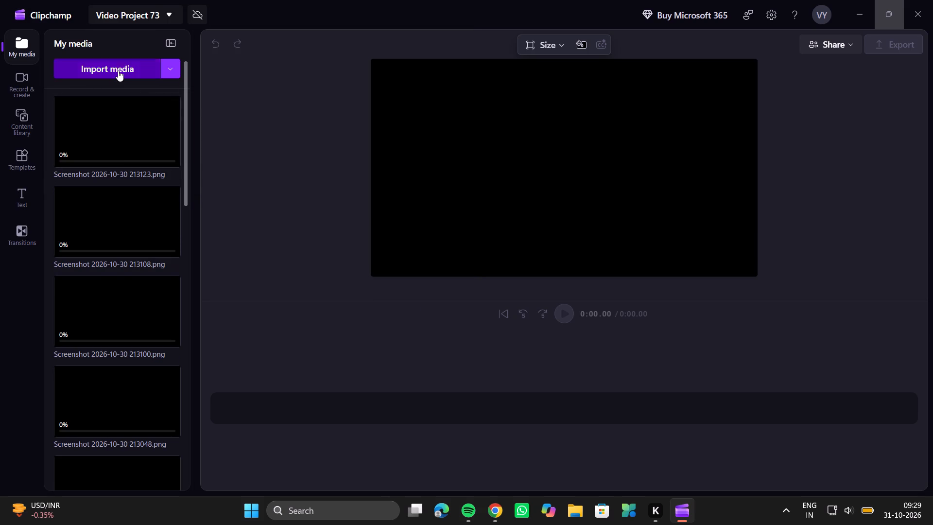
pyautogui.moveTo(455, 86); pyautogui.dragTo(453, 226)
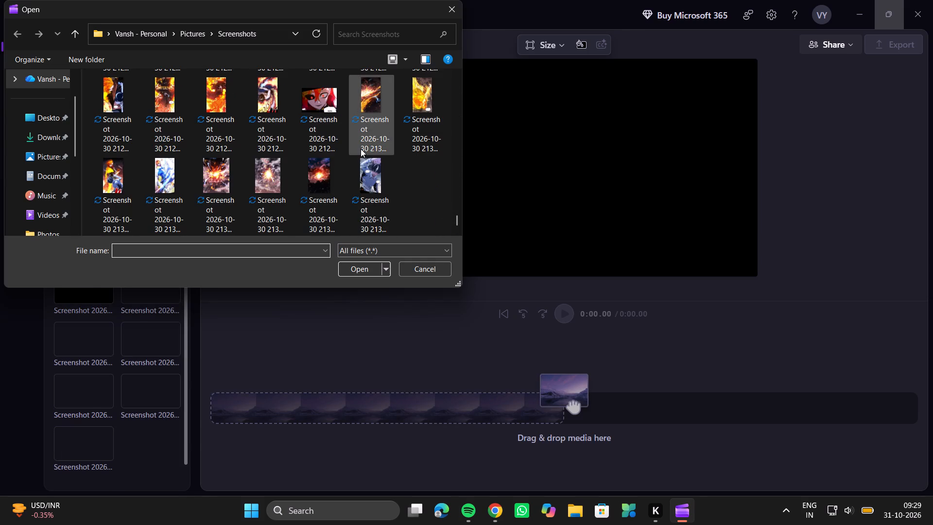
pyautogui.scroll(1, 361, 149)
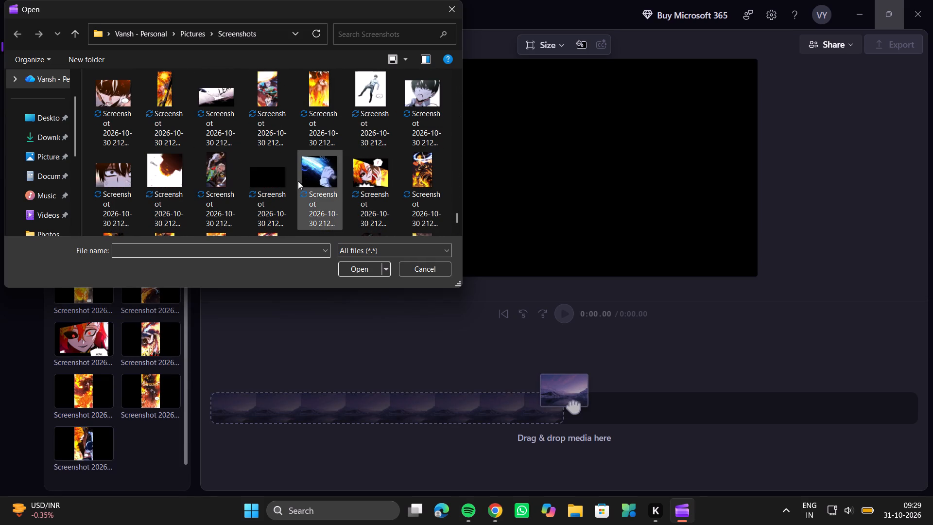
pyautogui.moveTo(294, 181); pyautogui.dragTo(410, 183)
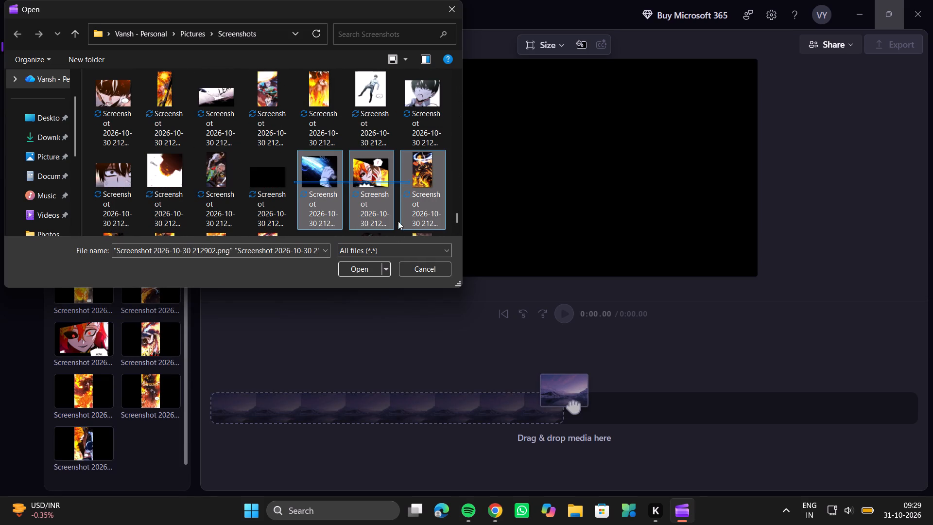
pyautogui.click(357, 274)
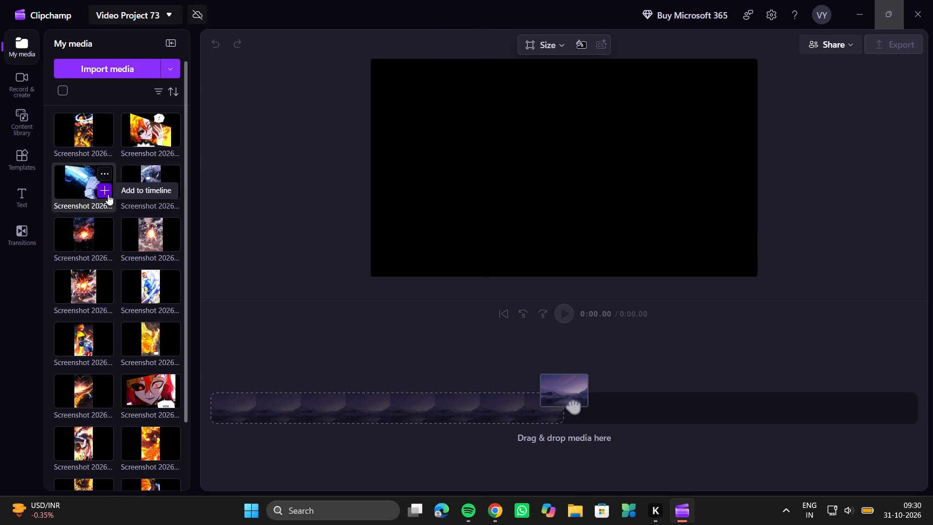
# Add screenshots 212902 and 212906 to the timeline, followed in order by the six images from 212925 through the orange streak image.
pyautogui.click(103, 190)
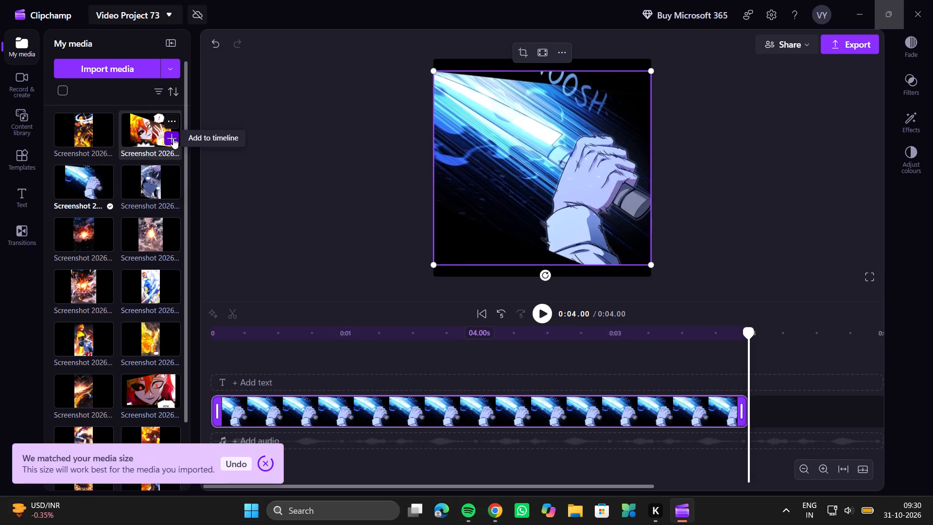
pyautogui.click(173, 138)
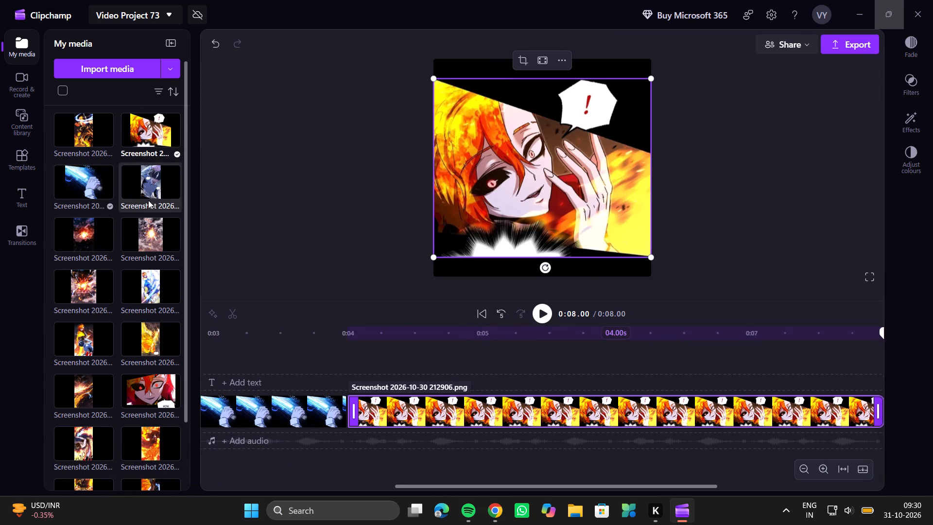
pyautogui.scroll(-5, 148, 200)
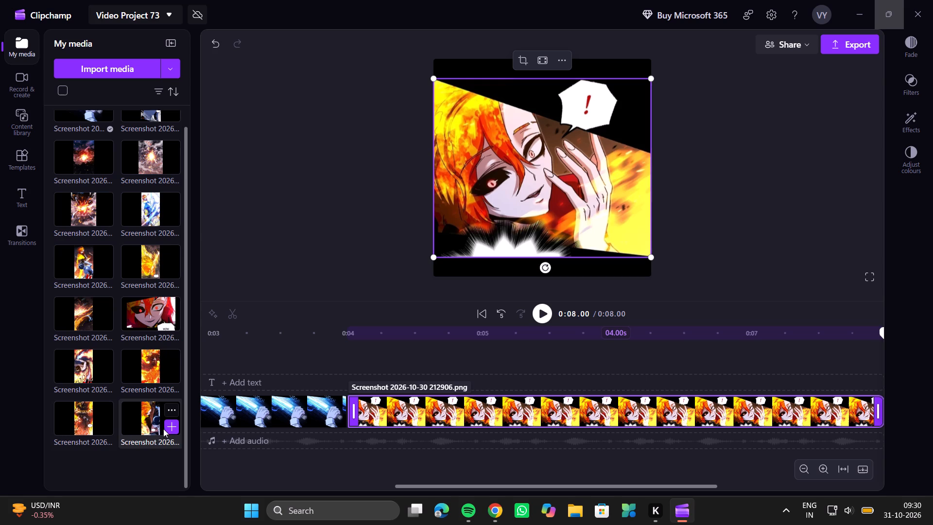
pyautogui.click(167, 428)
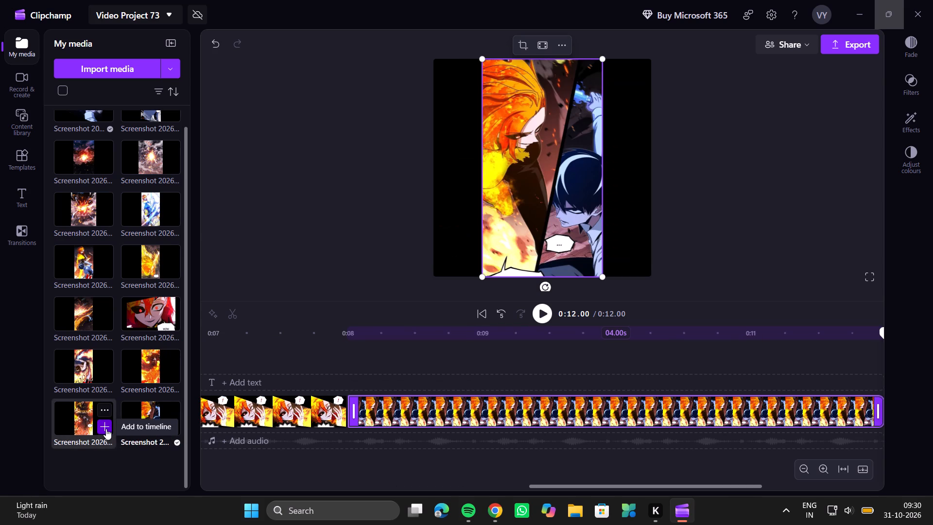
pyautogui.click(106, 429)
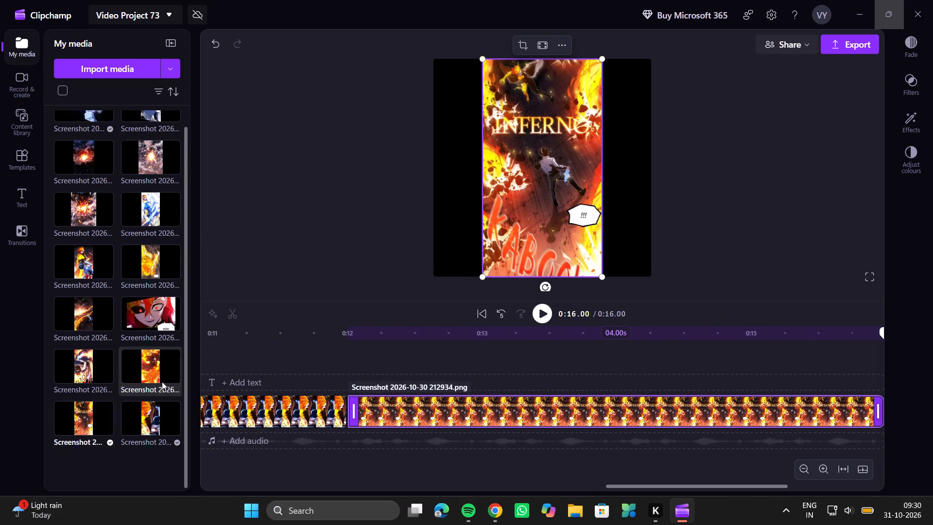
pyautogui.click(168, 376)
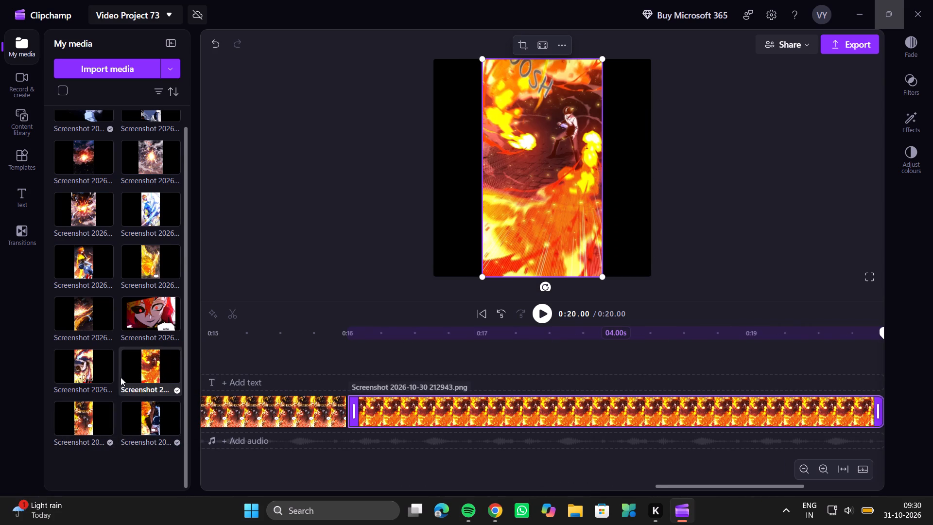
pyautogui.click(105, 374)
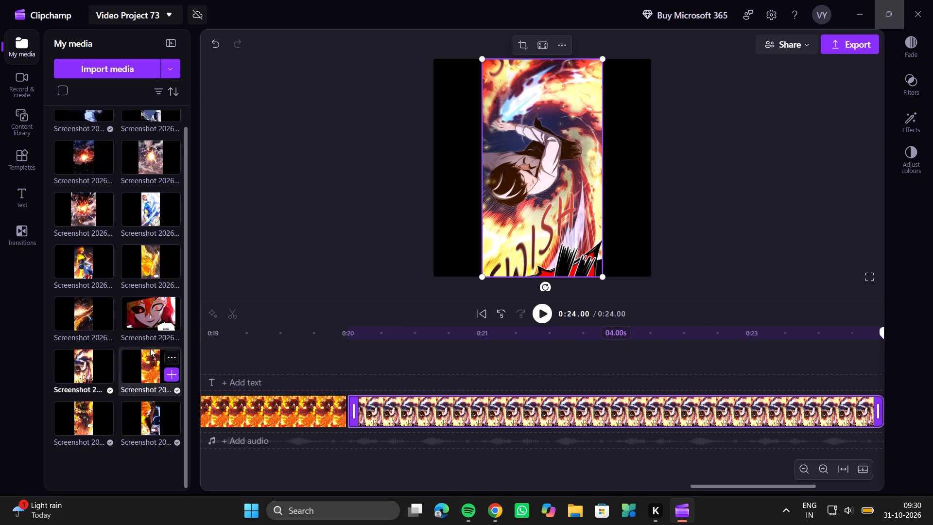
pyautogui.click(173, 324)
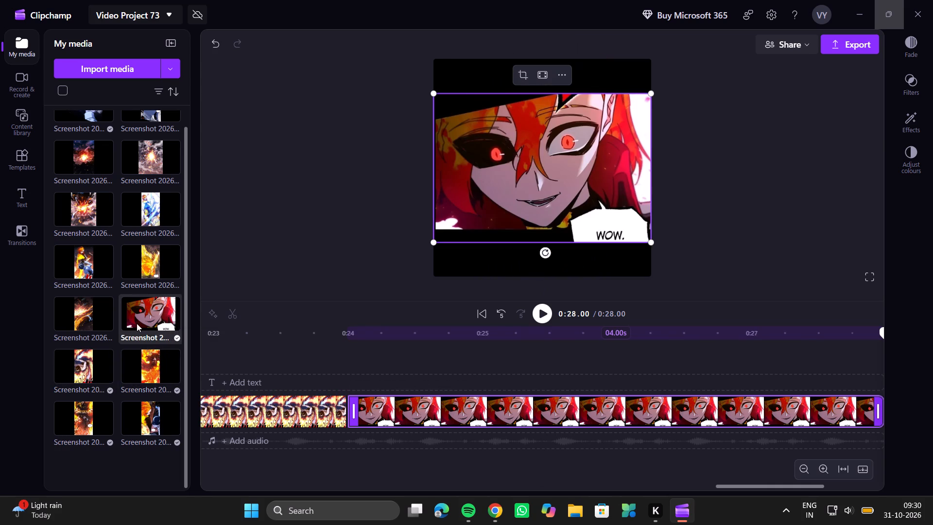
pyautogui.click(104, 323)
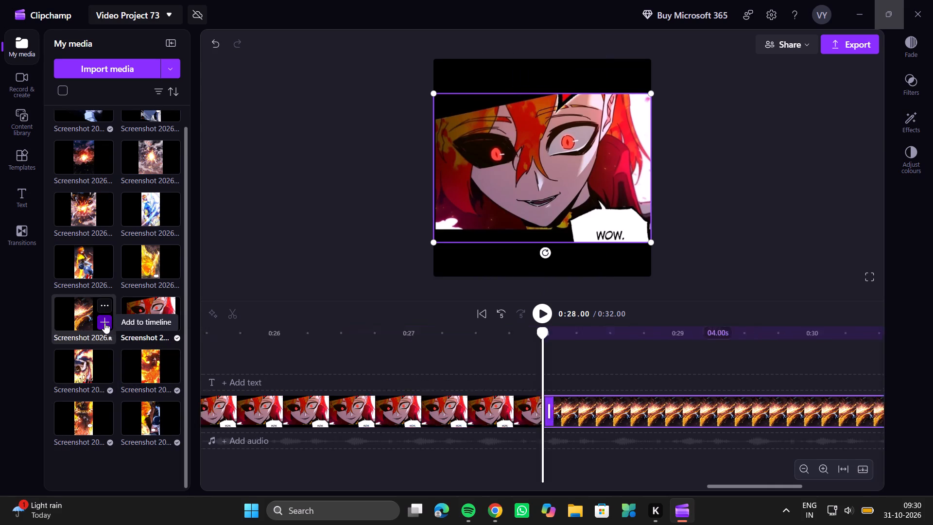
# Append screenshots 213014 through 213123 to the timeline in chronological order, followed by the remaining flame image with the blue slash.
pyautogui.click(174, 266)
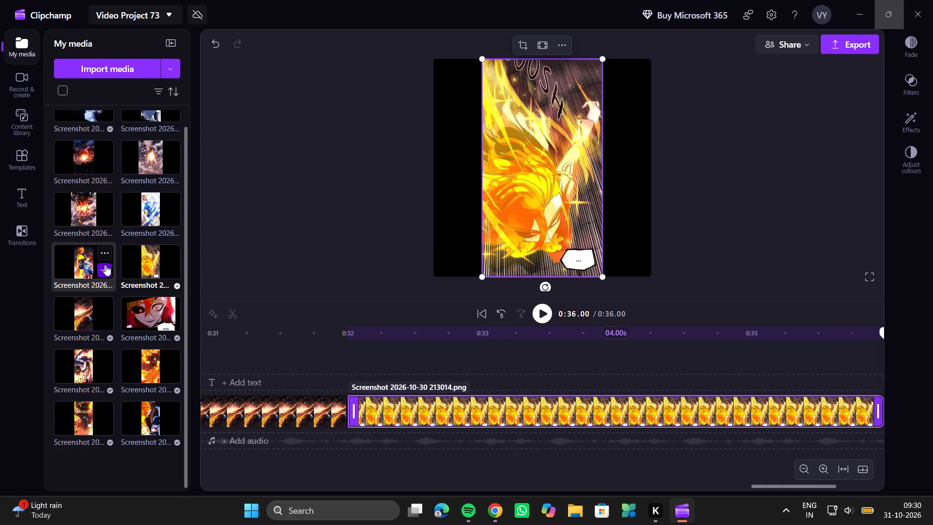
pyautogui.click(105, 265)
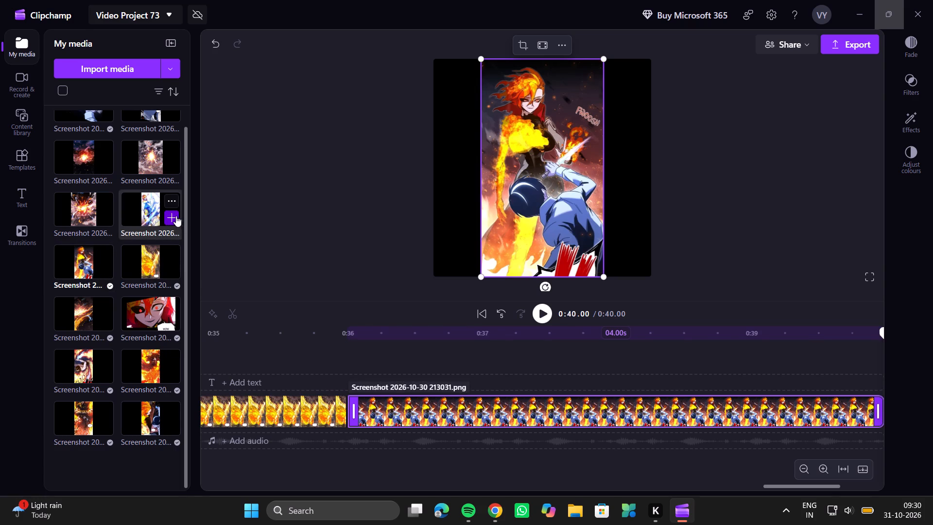
pyautogui.click(176, 216)
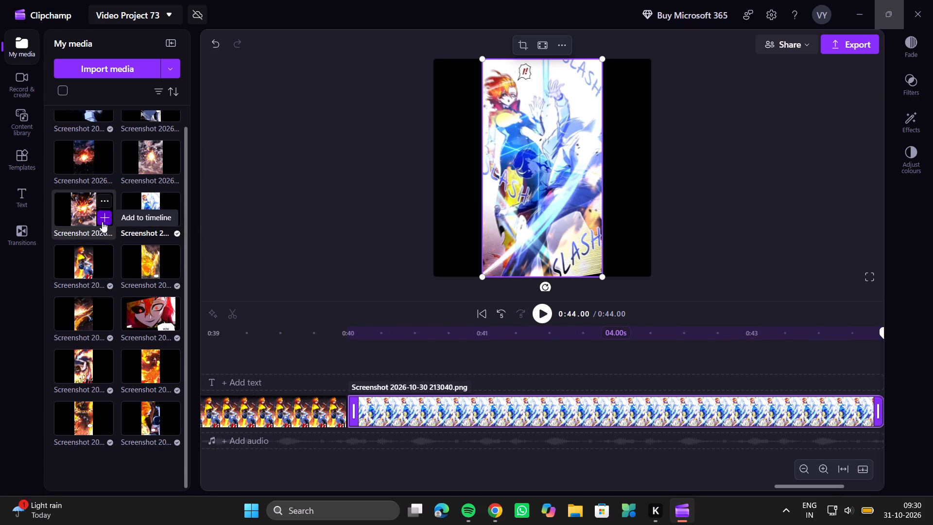
pyautogui.click(102, 222)
pyautogui.scroll(3, 102, 222)
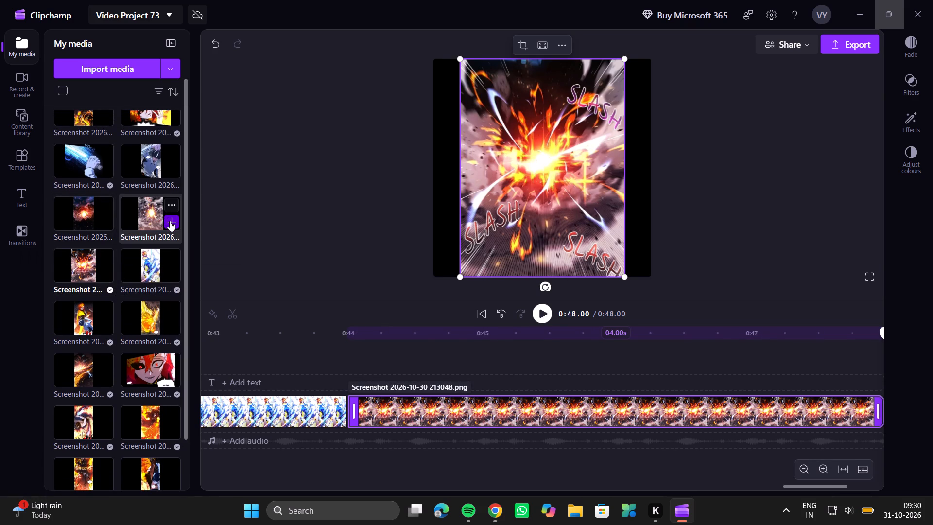
pyautogui.click(171, 221)
pyautogui.click(105, 227)
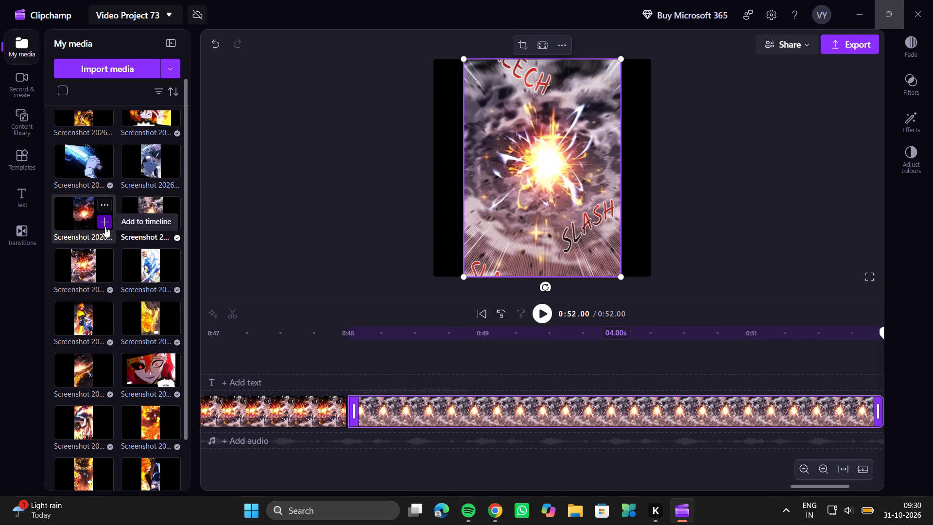
pyautogui.click(167, 171)
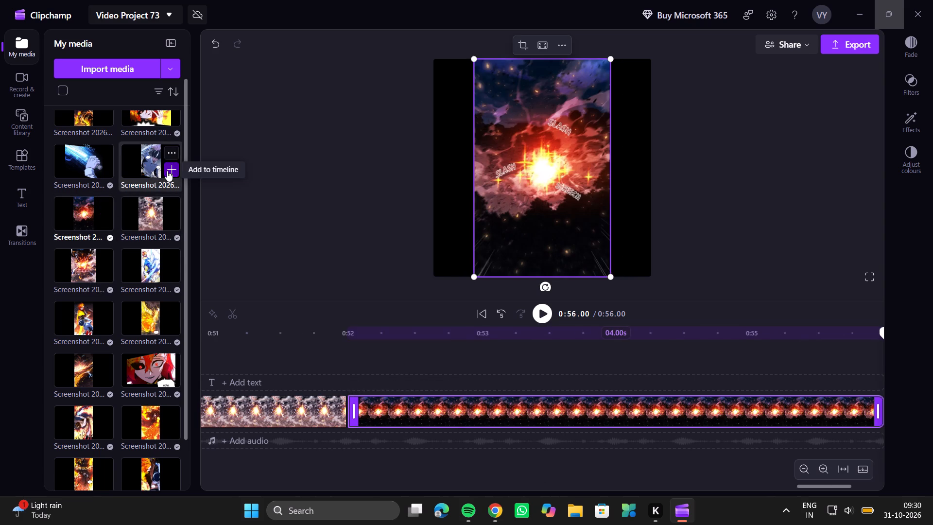
pyautogui.scroll(3, 167, 171)
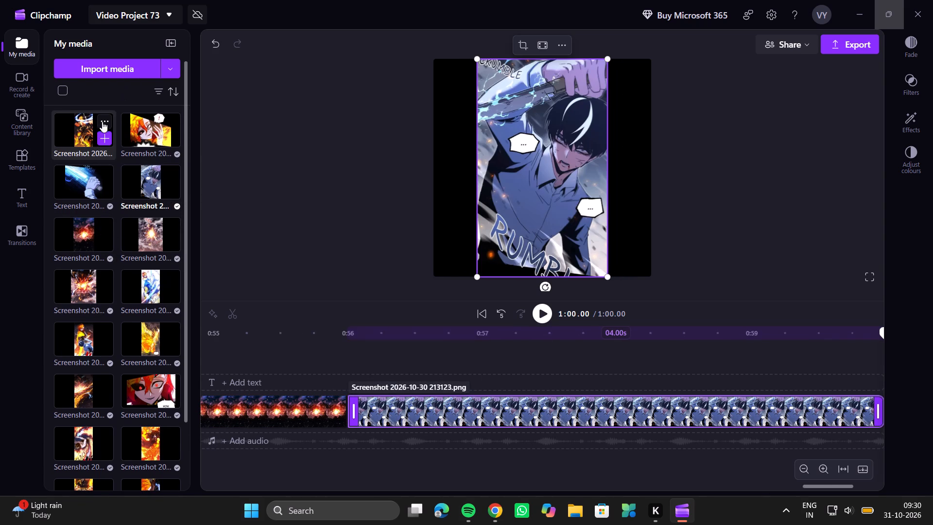
pyautogui.click(103, 139)
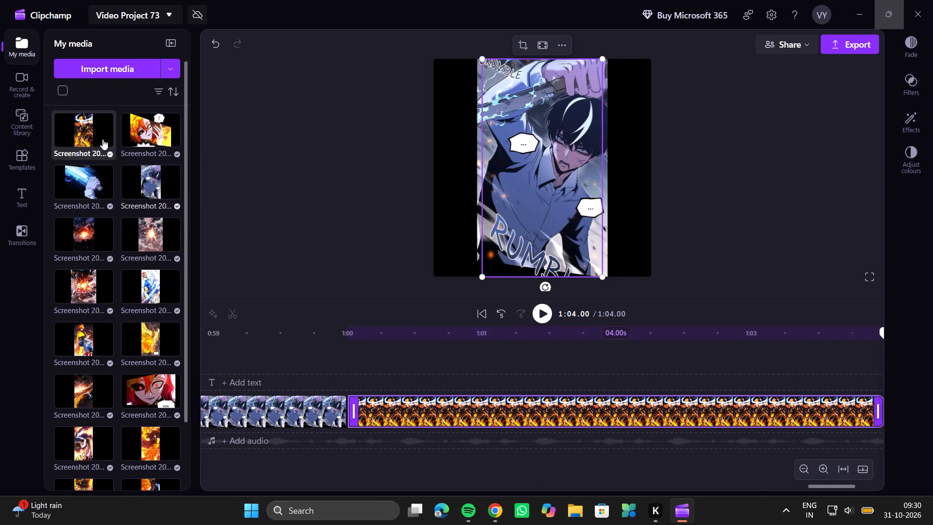
# Move the flame clip with the blue slash from the timeline's end to between the SWISH sword clip and the WOW face clip.
pyautogui.moveTo(431, 406); pyautogui.dragTo(321, 367)
pyautogui.hscroll(3, 343, 426)
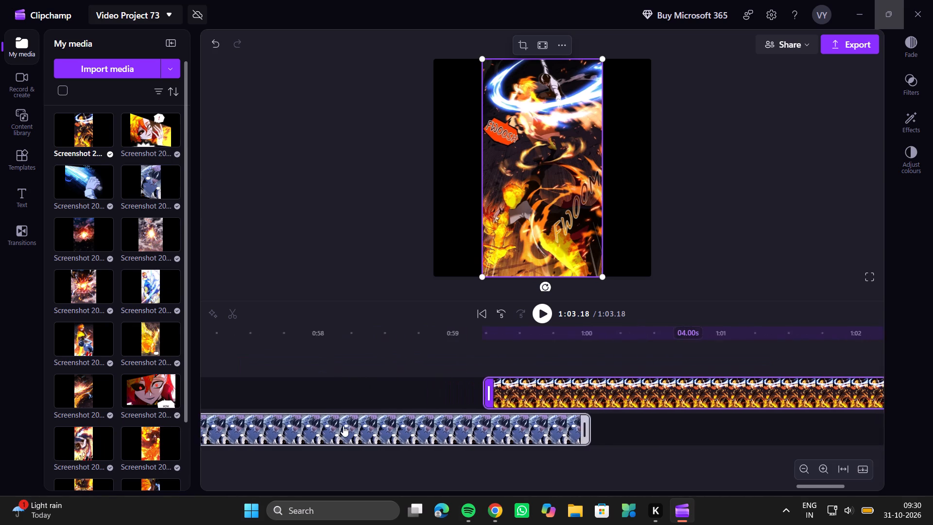
pyautogui.hscroll(1, 343, 426)
pyautogui.moveTo(692, 391); pyautogui.dragTo(380, 392)
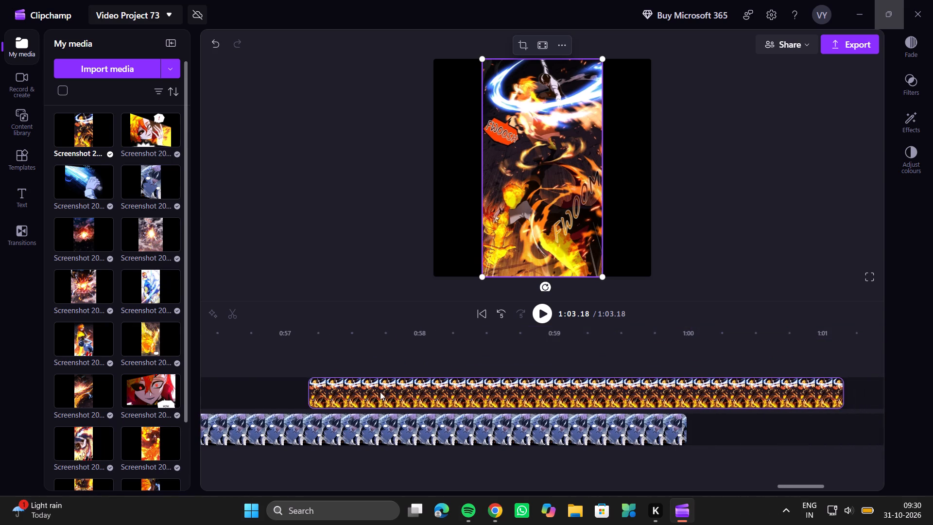
pyautogui.moveTo(380, 392); pyautogui.dragTo(366, 394)
pyautogui.hscroll(3, 366, 394)
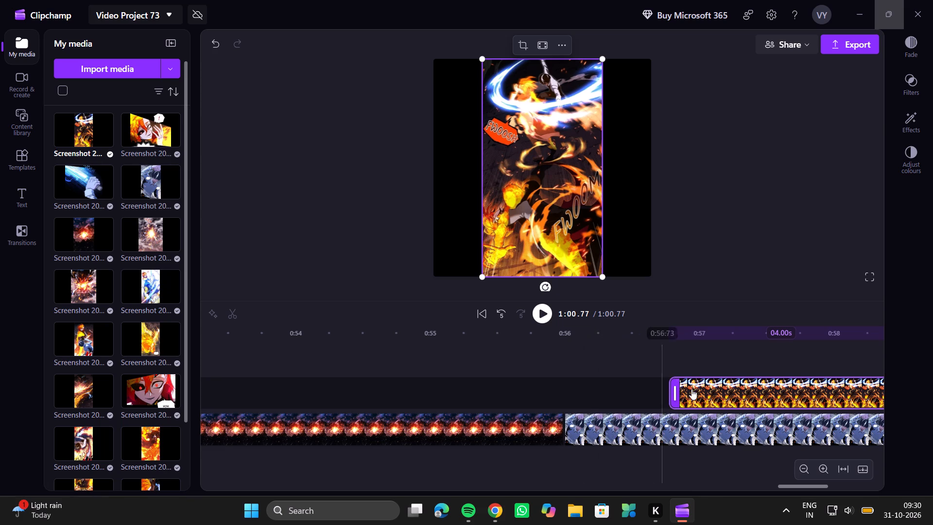
pyautogui.moveTo(706, 386); pyautogui.dragTo(348, 387)
pyautogui.hscroll(3, 348, 387)
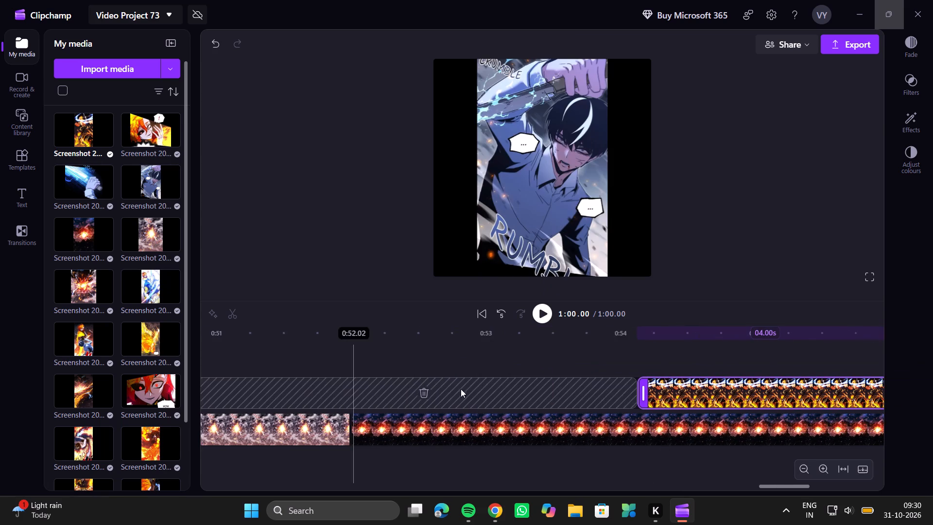
pyautogui.moveTo(703, 387); pyautogui.dragTo(191, 392)
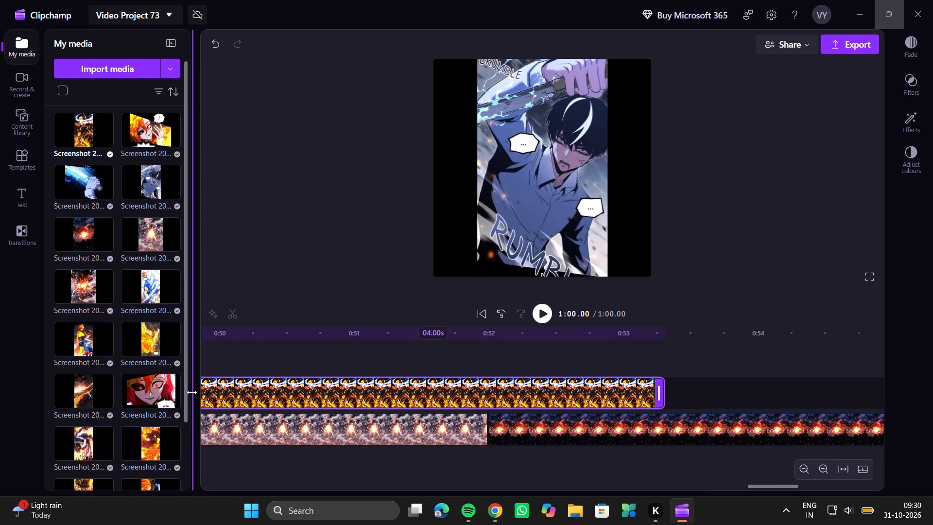
pyautogui.moveTo(334, 386); pyautogui.dragTo(194, 387)
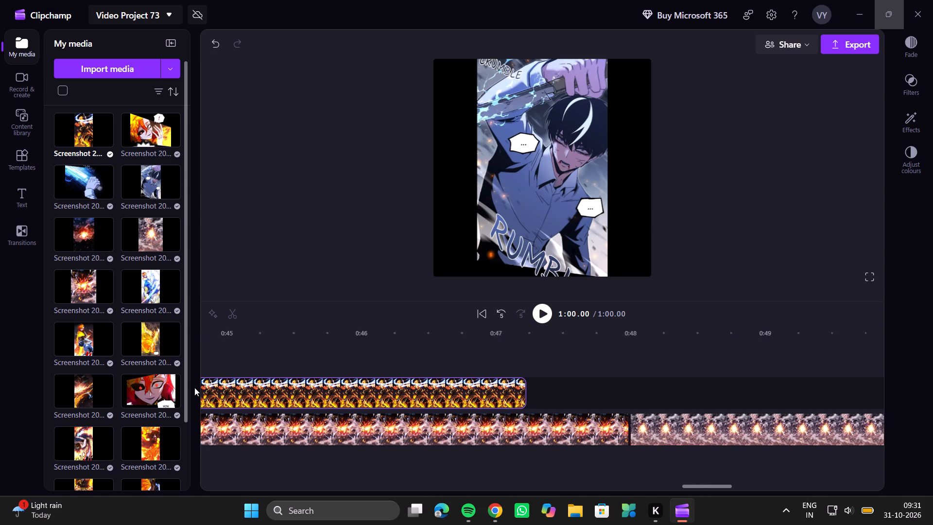
pyautogui.moveTo(194, 387); pyautogui.dragTo(304, 391)
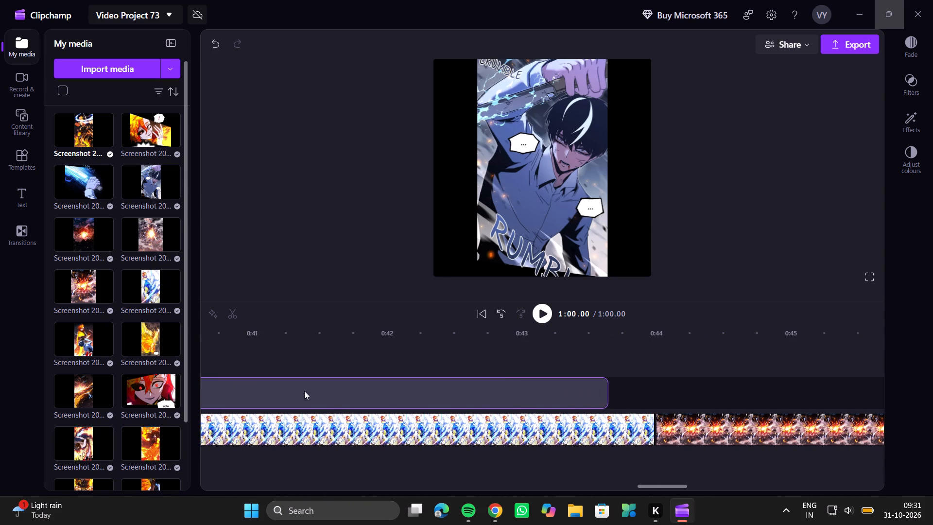
pyautogui.moveTo(304, 391); pyautogui.dragTo(211, 394)
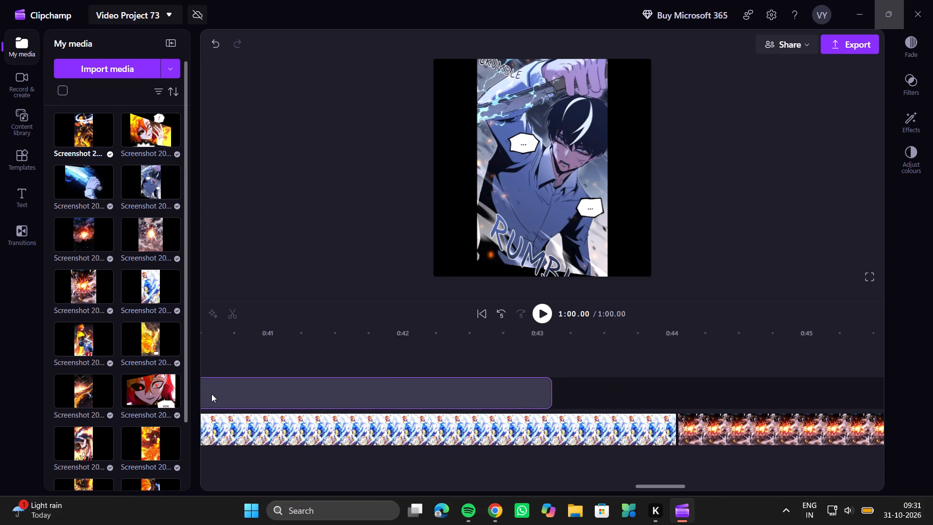
pyautogui.moveTo(211, 394); pyautogui.dragTo(211, 394)
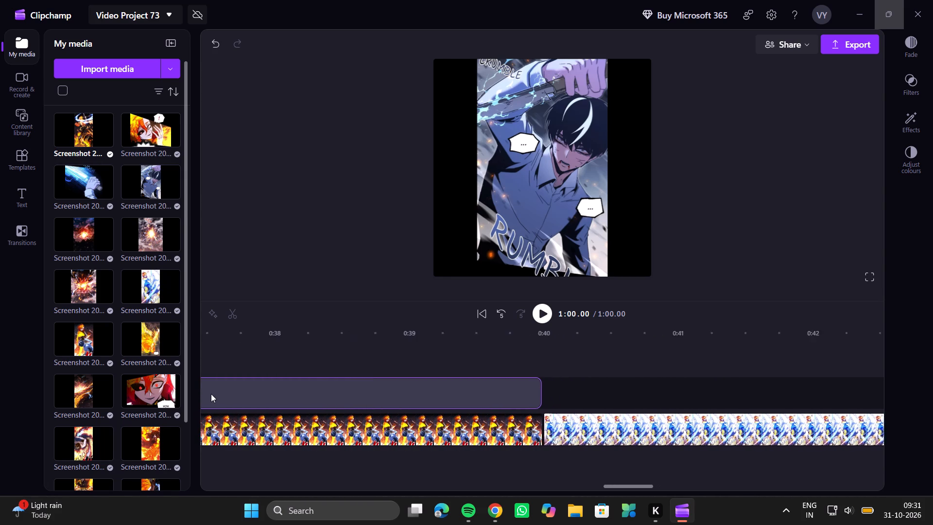
pyautogui.moveTo(211, 394); pyautogui.dragTo(211, 393)
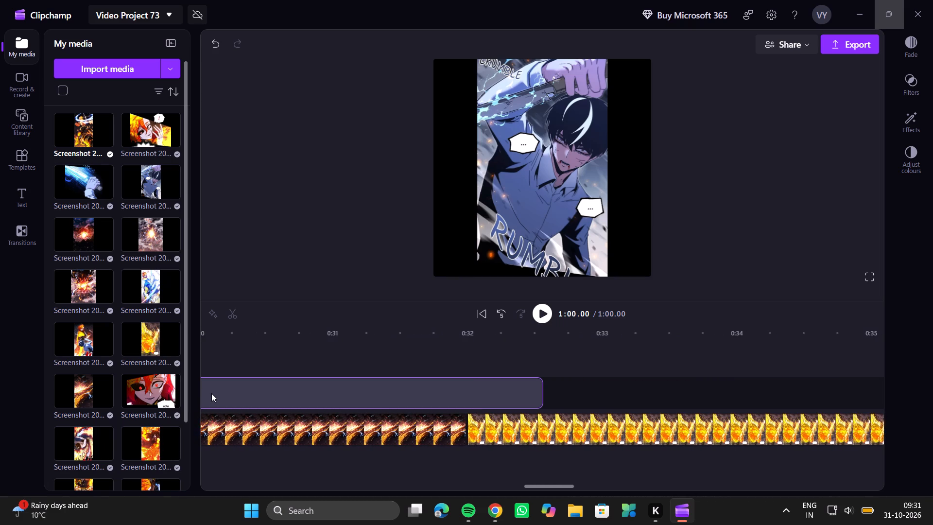
pyautogui.moveTo(211, 393); pyautogui.dragTo(213, 392)
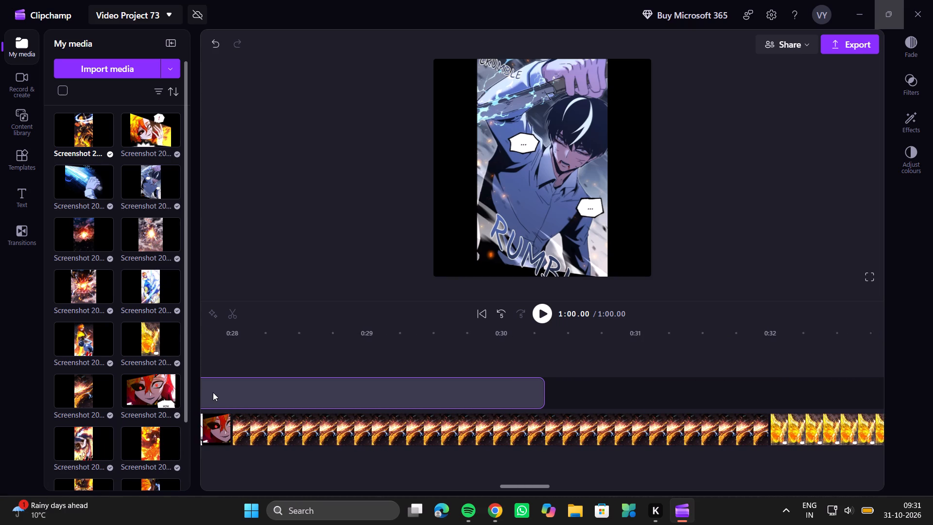
pyautogui.moveTo(213, 392); pyautogui.dragTo(213, 392)
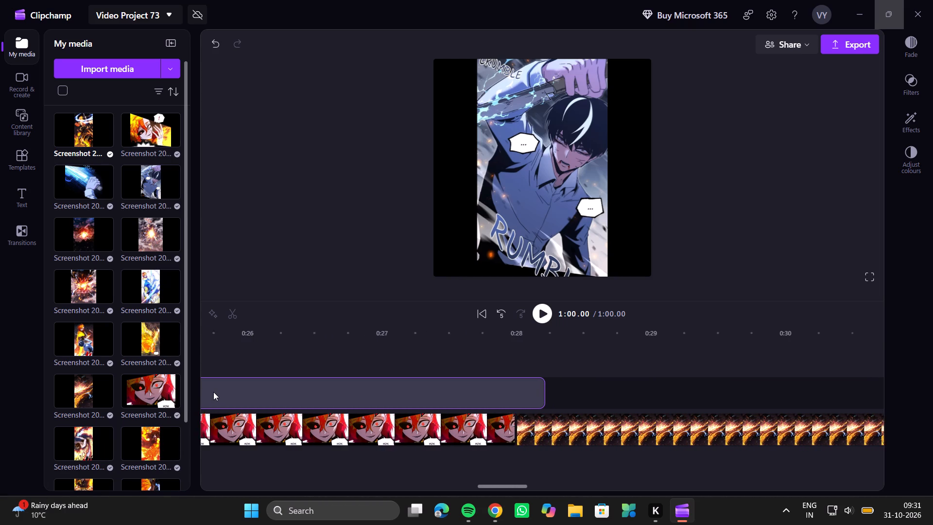
pyautogui.moveTo(213, 392); pyautogui.dragTo(214, 391)
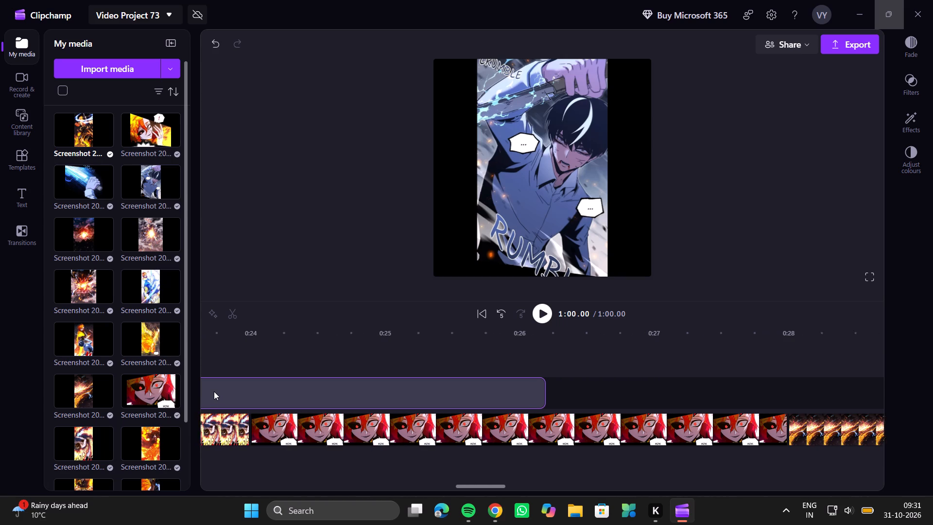
pyautogui.moveTo(214, 391); pyautogui.dragTo(347, 427)
# Shorten the opening blue sword clip to about one second by splitting at 0:01.03, deleting the remainder and closing the gap.
pyautogui.hscroll(5, 347, 427)
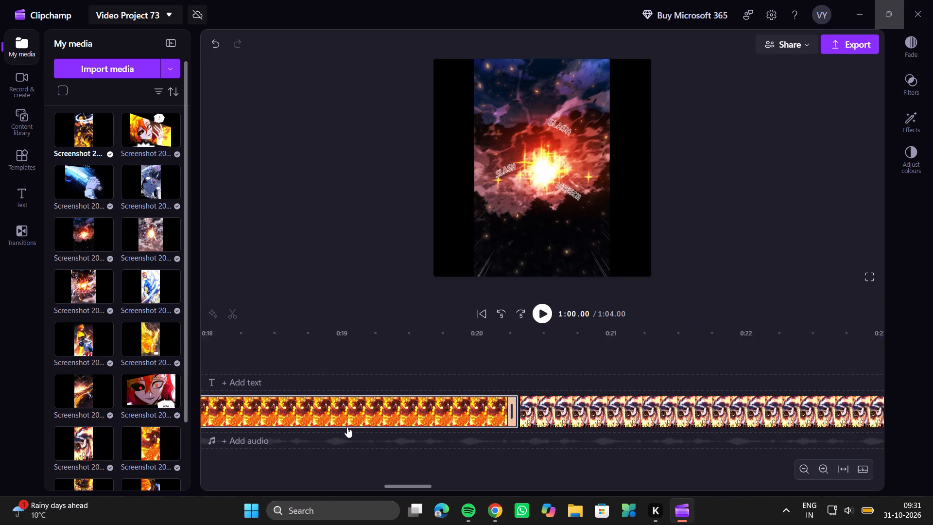
pyautogui.hscroll(8, 295, 413)
pyautogui.hscroll(13, 295, 413)
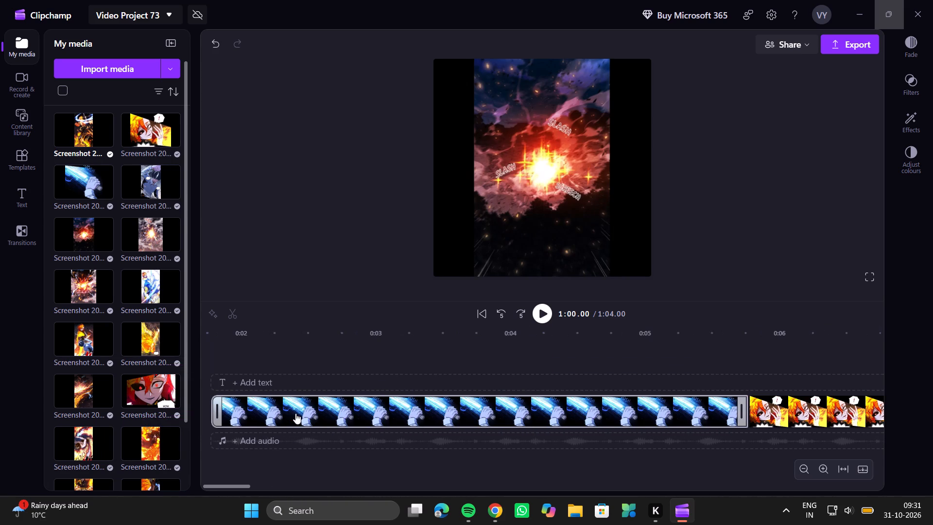
pyautogui.click(208, 343)
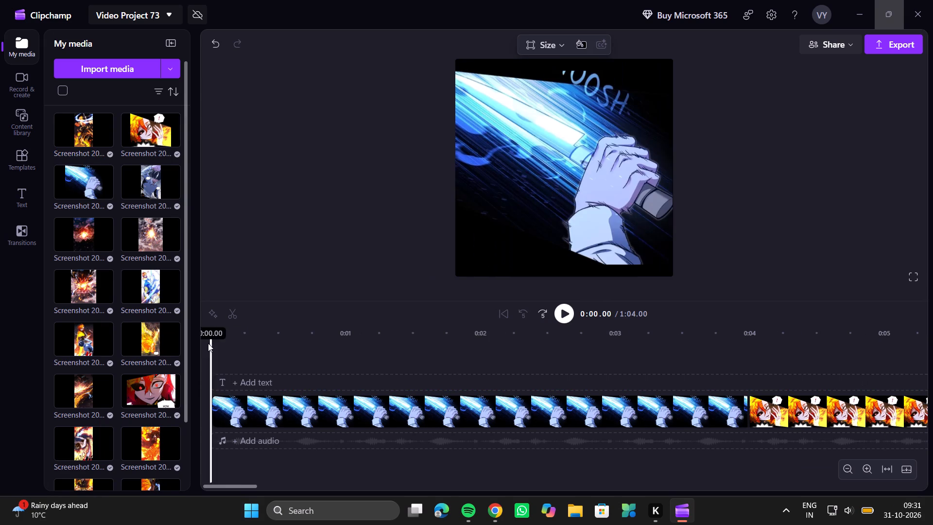
pyautogui.moveTo(211, 331); pyautogui.dragTo(349, 330)
pyautogui.press('s')
pyautogui.press('BackSpace')
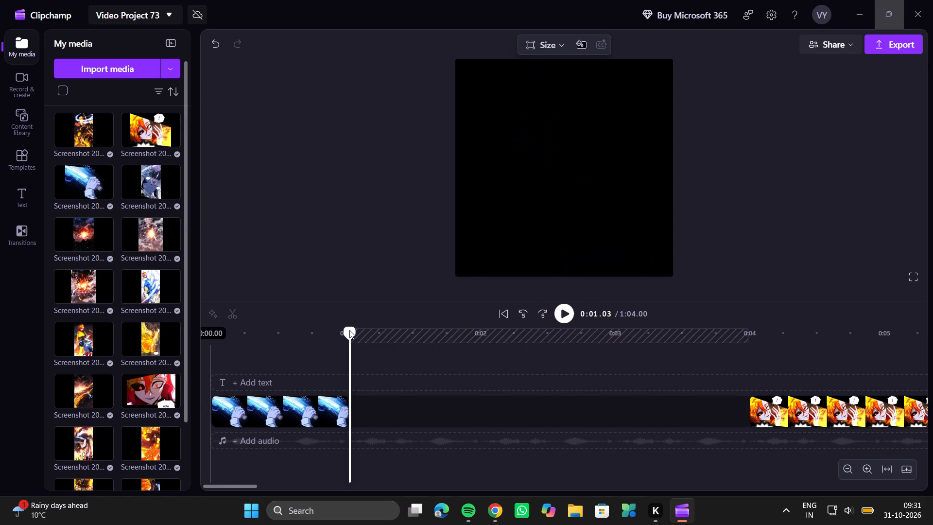
pyautogui.click(549, 411)
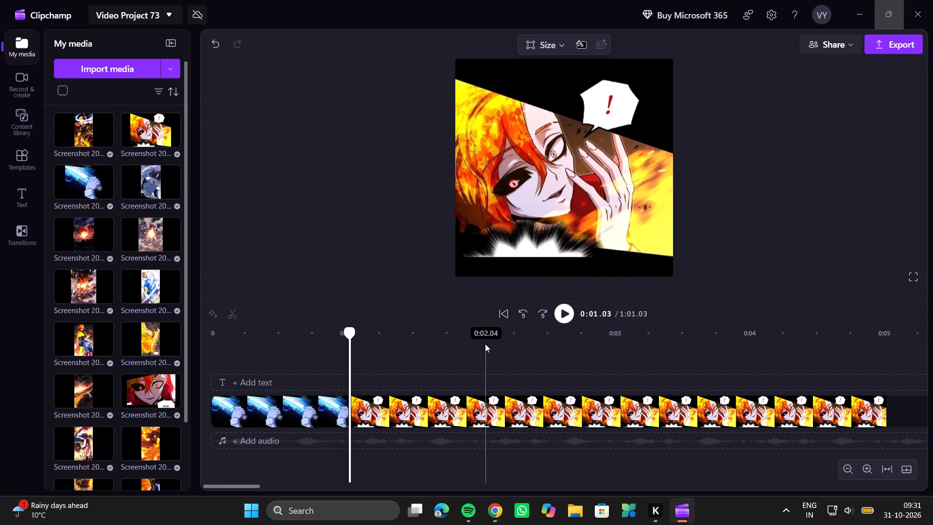
# Shorten the exclamation-mark face clip and the split-panel clip after it to about one second each, cutting at 0:02.04 and 0:03.02 and closing both gaps.
pyautogui.click(485, 341)
pyautogui.press('s')
pyautogui.press('BackSpace')
pyautogui.press('s')
pyautogui.press('BackSpace')
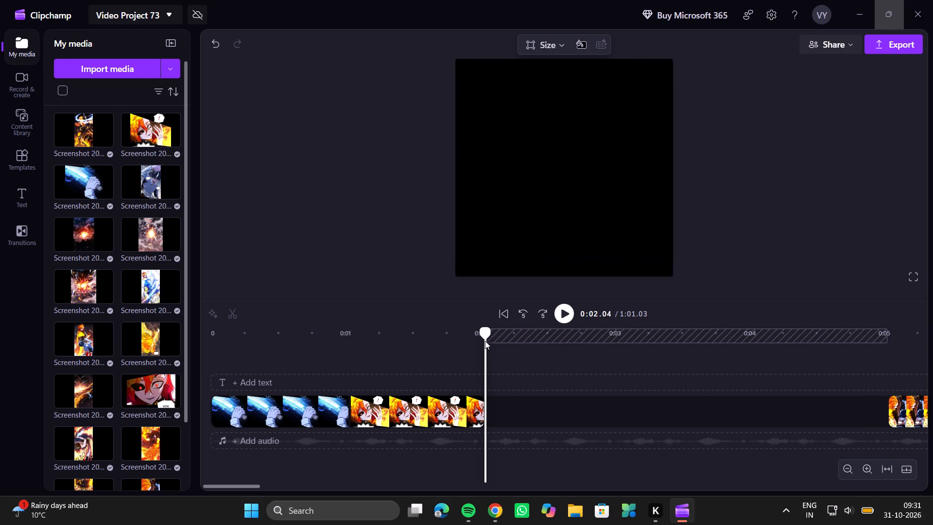
pyautogui.click(682, 406)
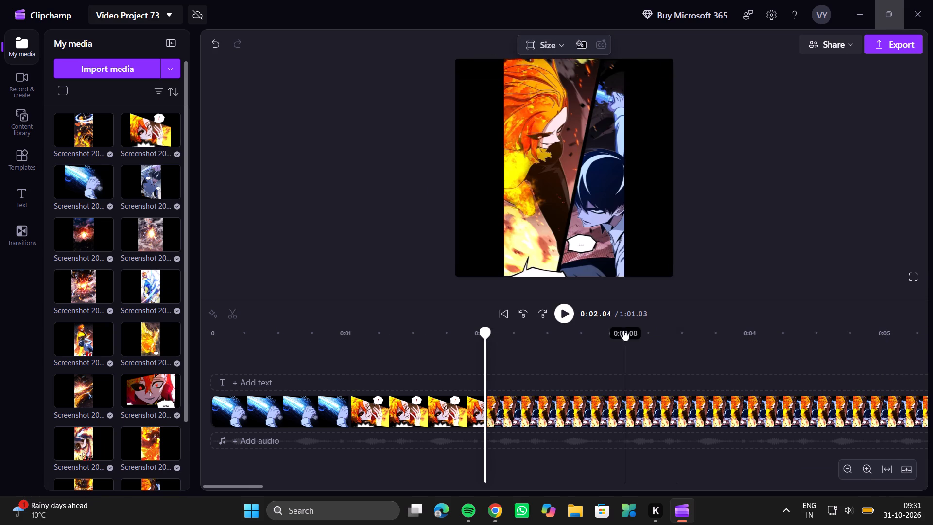
pyautogui.click(618, 332)
pyautogui.press('s')
pyautogui.press('BackSpace')
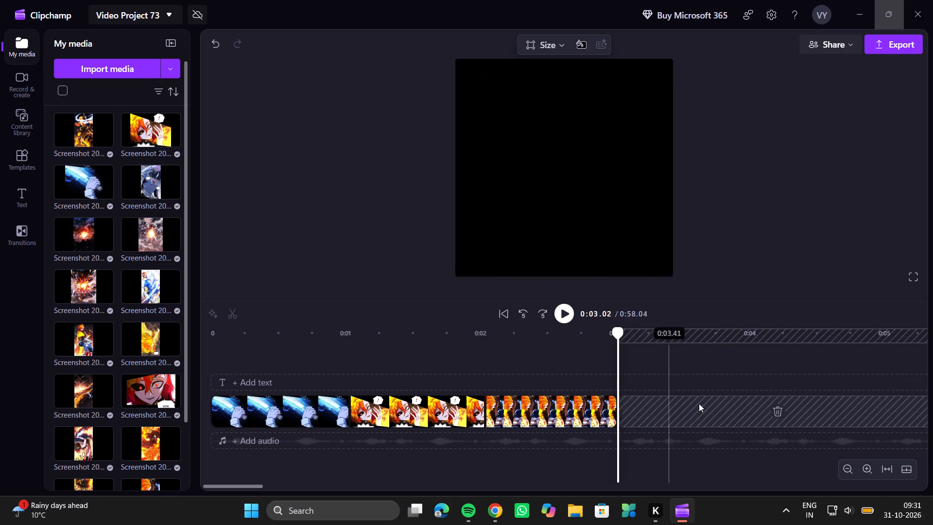
pyautogui.click(774, 408)
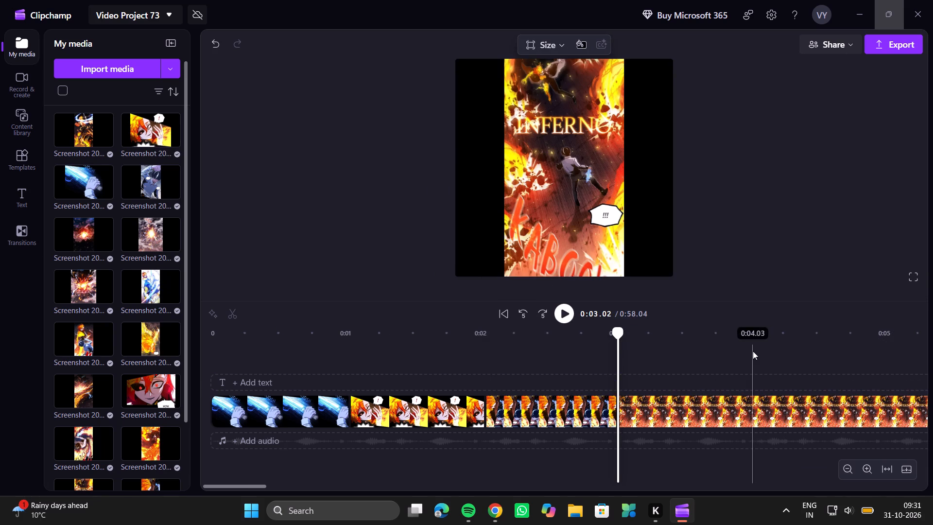
# Shorten the INFERNO clip to about one second by splitting at 0:04.03, deleting the remainder and closing the gap.
pyautogui.click(753, 351)
pyautogui.press('s')
pyautogui.press('BackSpace')
pyautogui.press('s')
pyautogui.press('BackSpace')
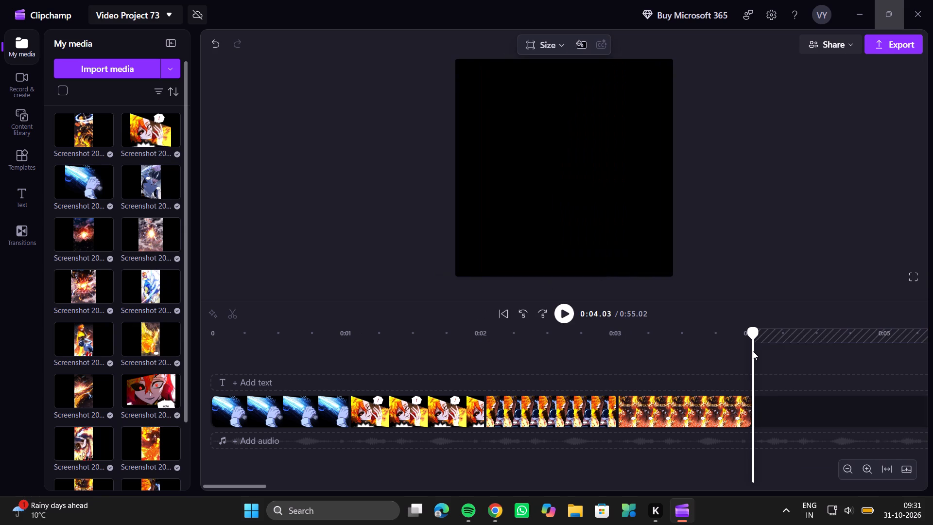
pyautogui.hscroll(-4, 800, 426)
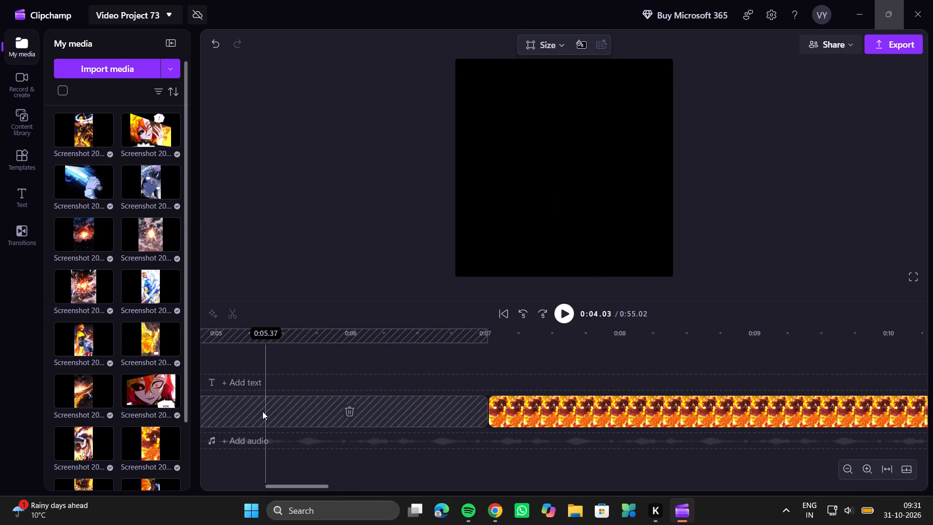
pyautogui.click(347, 412)
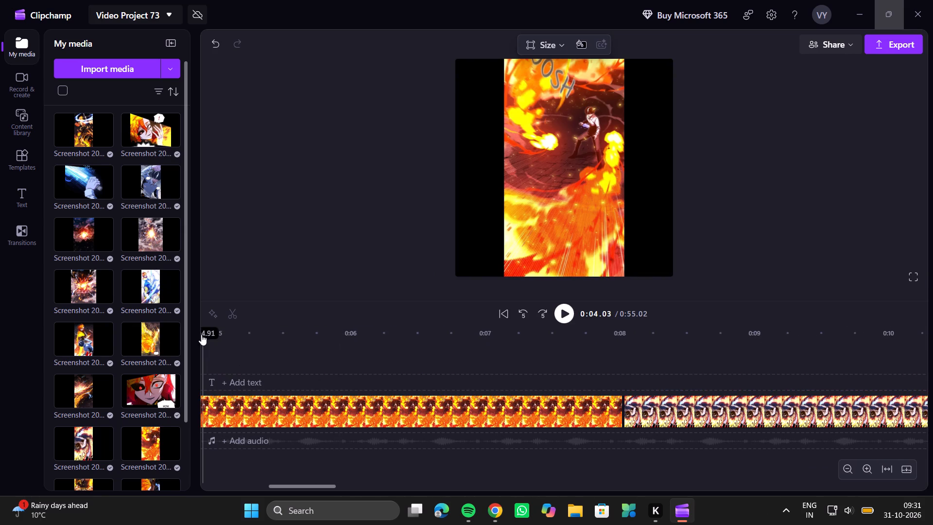
# Shorten the fire-swirl clip and the SWISH sword clip to about one second each, cutting at 0:05.01 and 0:06.01 and closing both gaps.
pyautogui.click(217, 341)
pyautogui.press('s')
pyautogui.press('BackSpace')
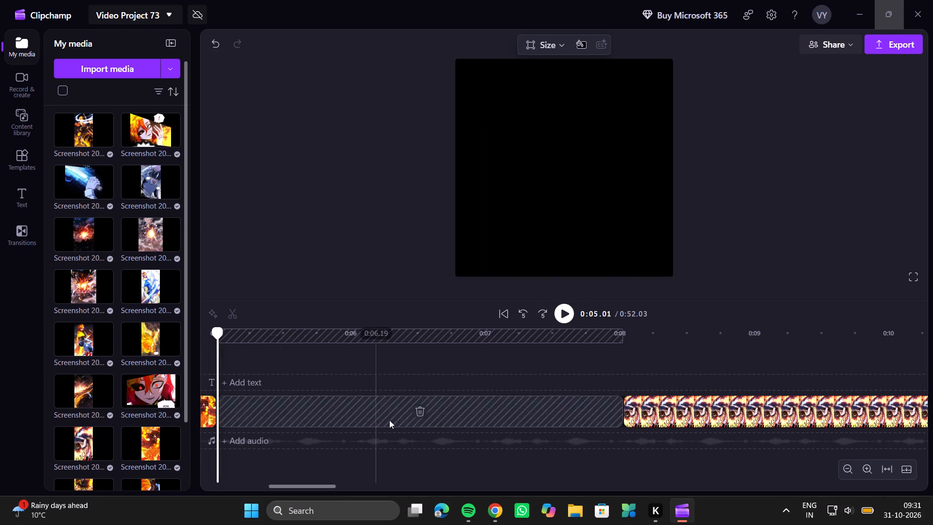
pyautogui.click(423, 420)
pyautogui.click(421, 416)
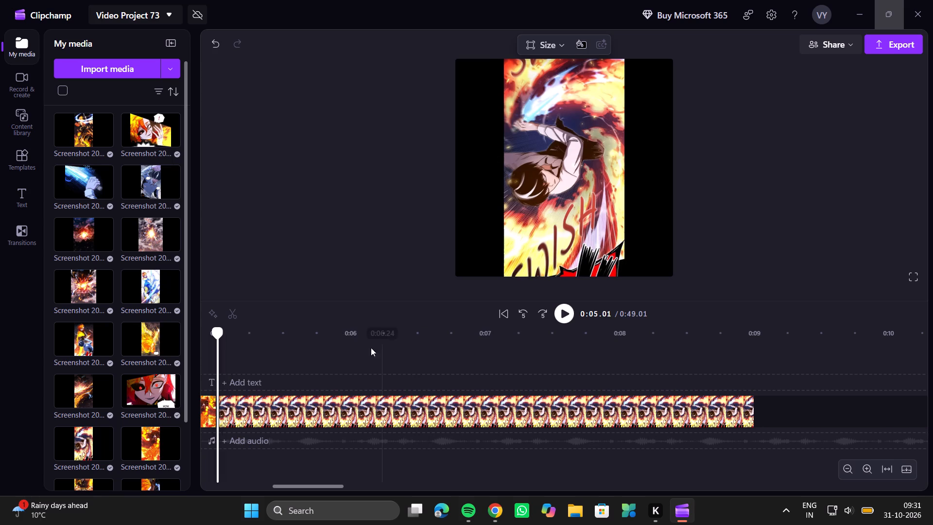
pyautogui.click(351, 336)
pyautogui.press('s')
pyautogui.press('BackSpace')
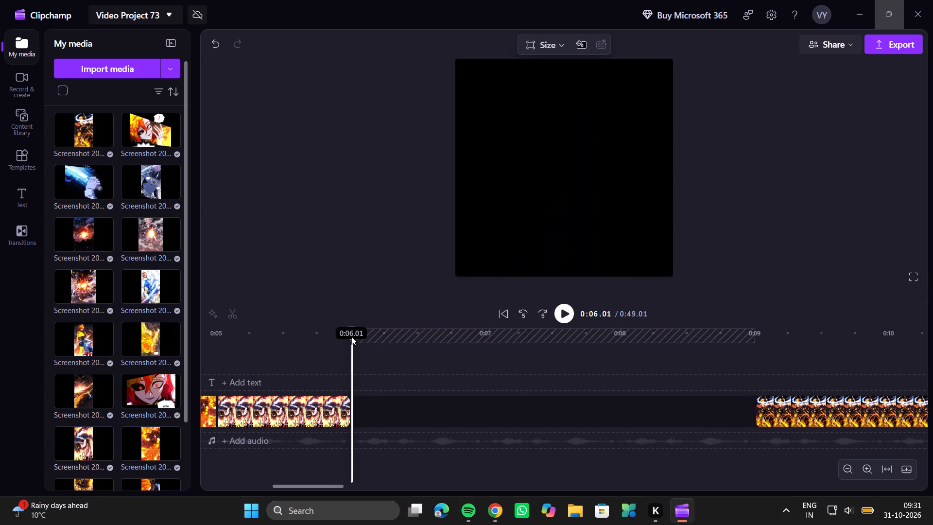
pyautogui.click(551, 412)
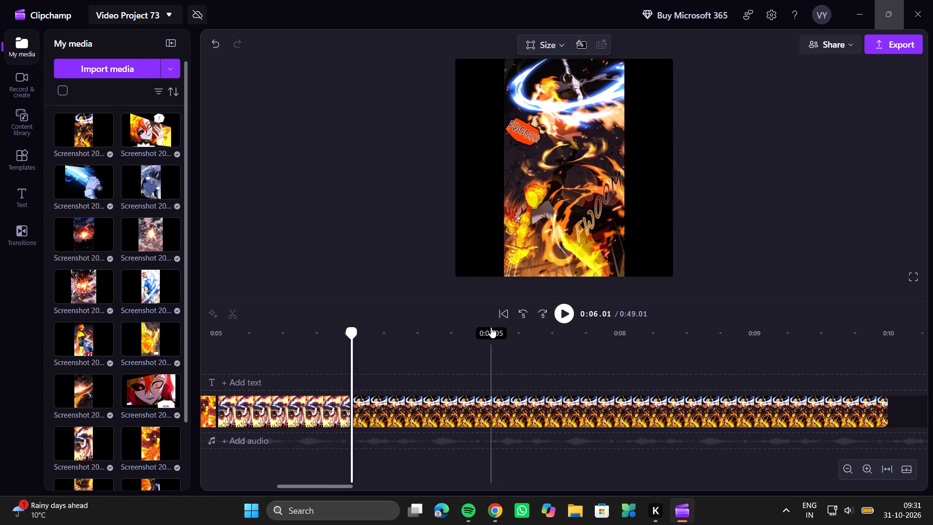
# Shorten the blue-slash flame clip and the WOW face clip to about one second each, cutting at 0:07.04 and 0:08.04 and closing both gaps.
pyautogui.click(490, 335)
pyautogui.press('s')
pyautogui.press('BackSpace')
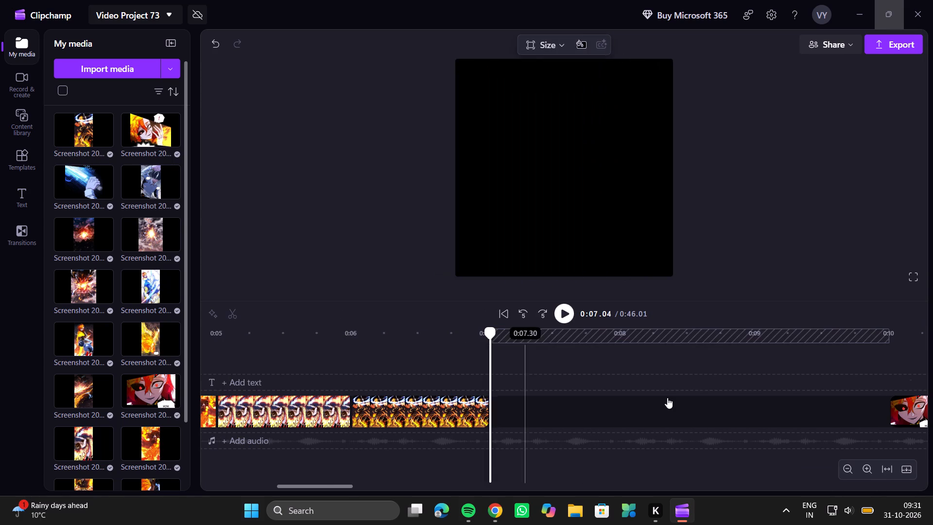
pyautogui.click(688, 414)
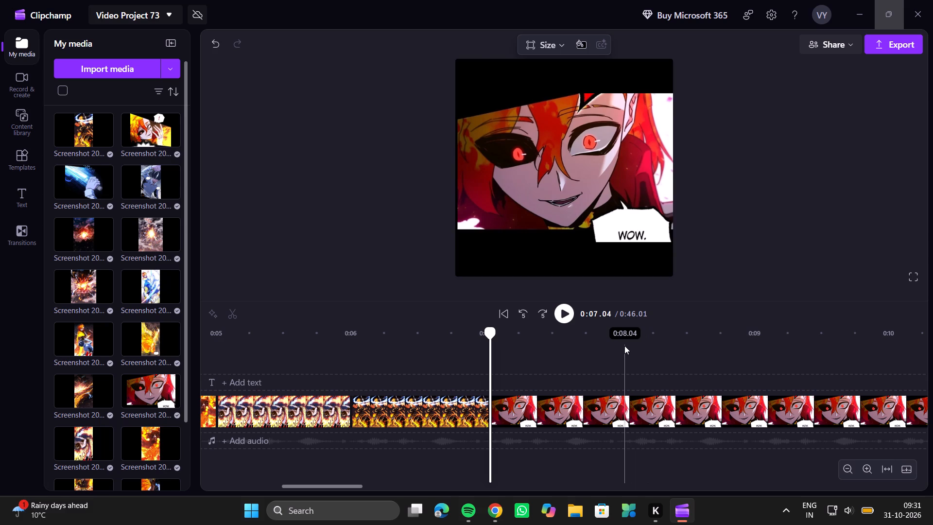
pyautogui.click(624, 346)
pyautogui.press('s')
pyautogui.press('BackSpace')
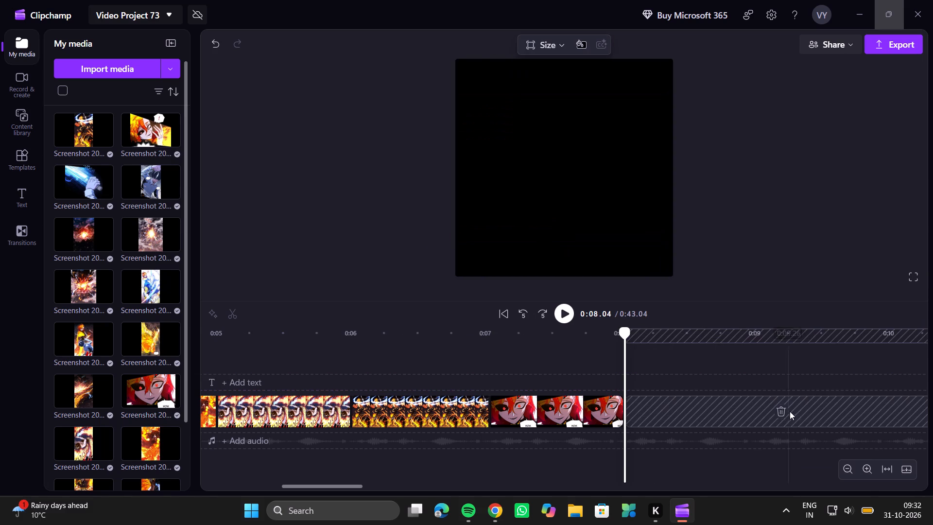
pyautogui.click(782, 411)
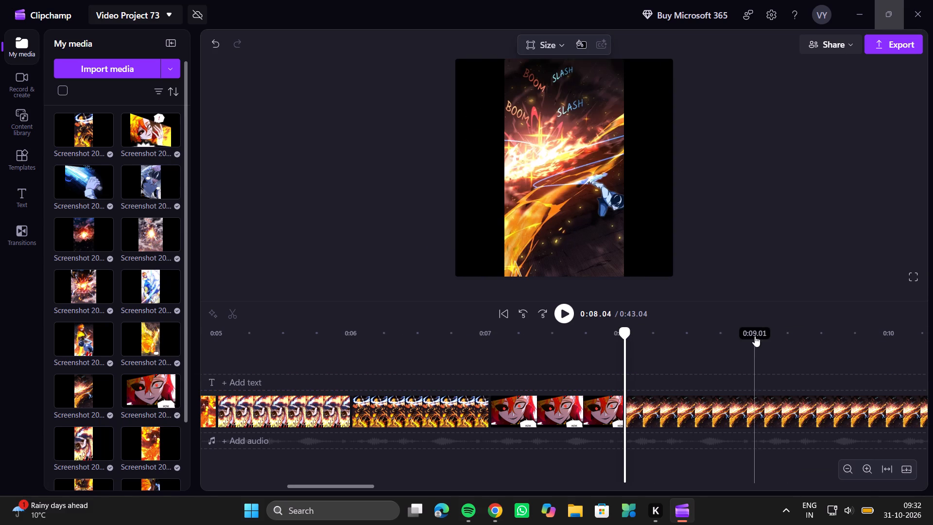
# Shorten the BOOM SLASH clip to about one second by splitting at 0:09.01, deleting the remainder and closing the gap.
pyautogui.click(755, 336)
pyautogui.press('s')
pyautogui.press('BackSpace')
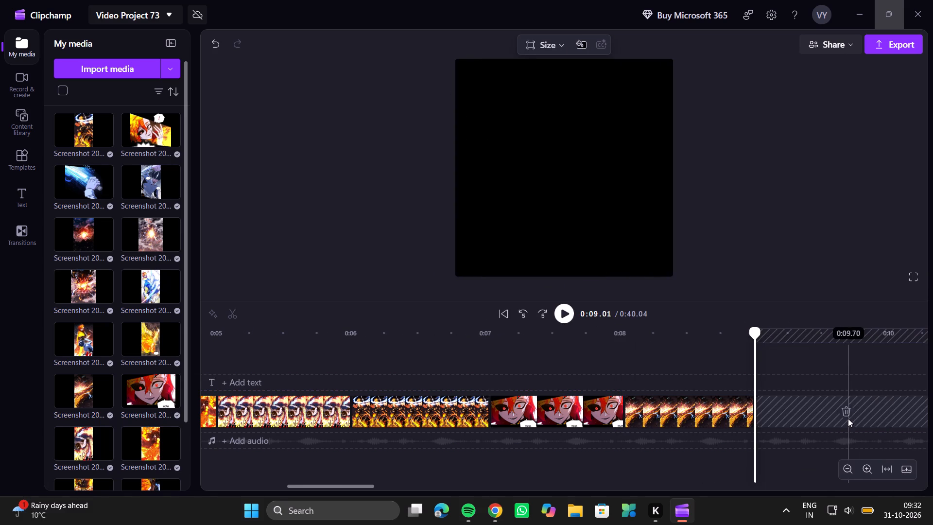
pyautogui.click(848, 419)
pyautogui.click(848, 417)
pyautogui.click(834, 419)
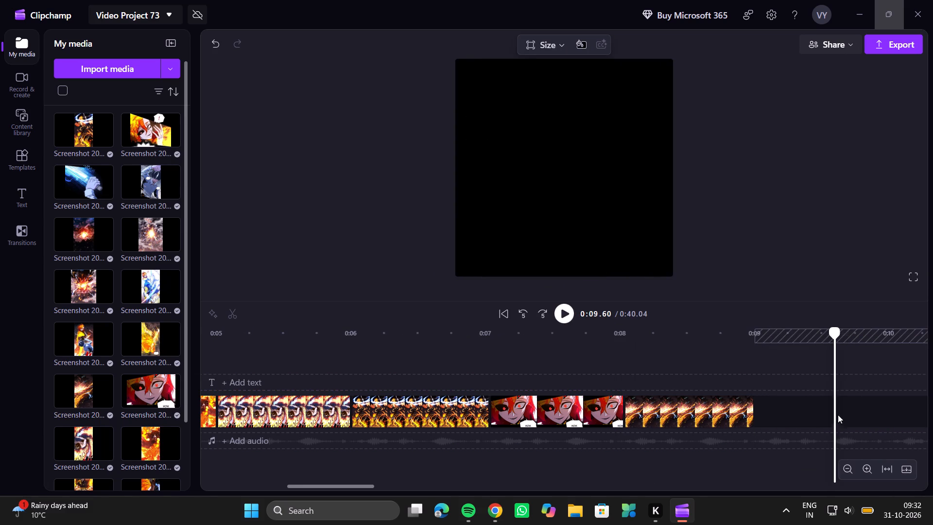
pyautogui.click(844, 410)
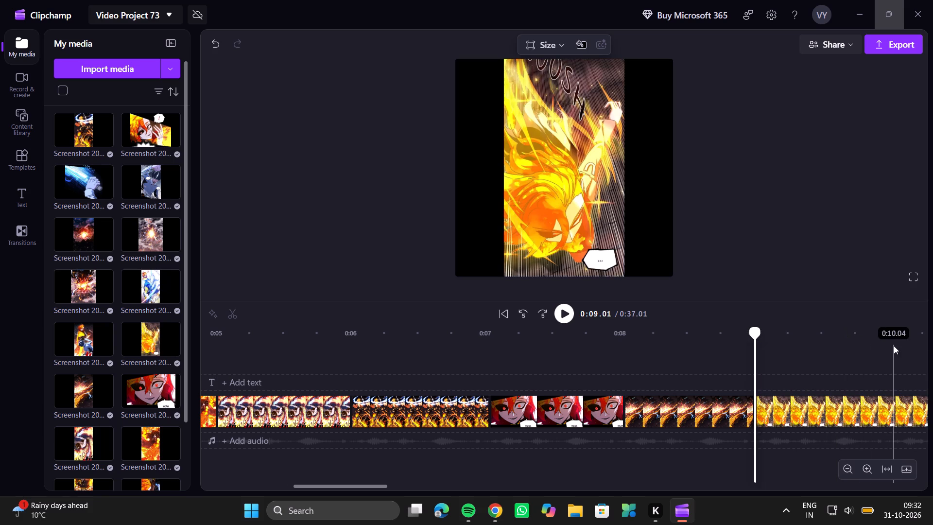
# Shorten the yellow-flame clip after it to about one second, splitting at 0:10.04, deleting the remainder and closing the gap.
pyautogui.click(894, 346)
pyautogui.press('s')
pyautogui.press('BackSpace')
pyautogui.hscroll(-3, 865, 394)
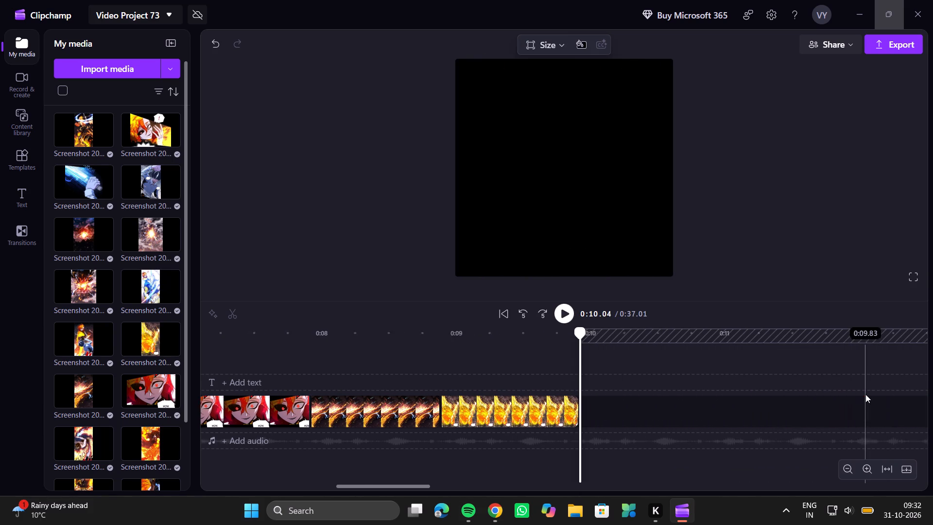
pyautogui.click(738, 410)
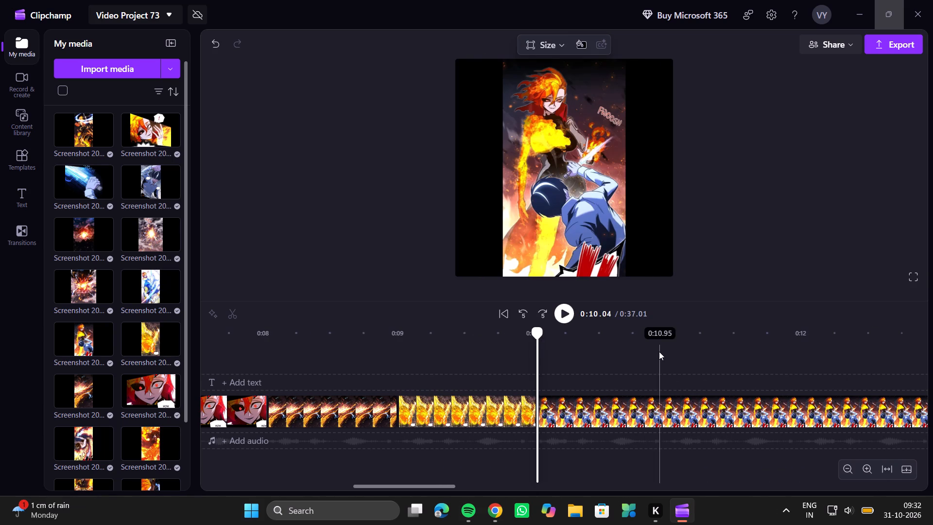
# Shorten the clip of the flame-haired woman facing the blue fighter, splitting at 0:11.00, deleting the remainder and closing the gap.
pyautogui.click(666, 342)
pyautogui.press('s')
pyautogui.press('BackSpace')
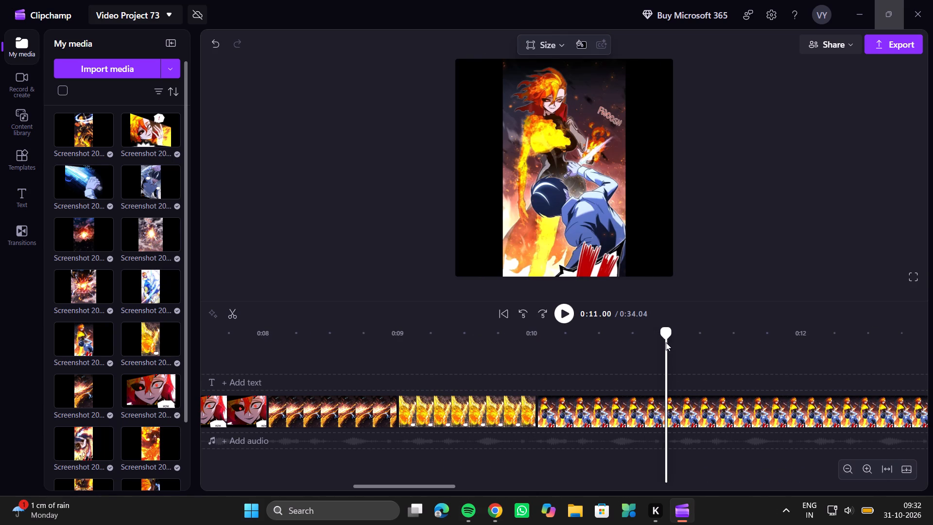
pyautogui.press('s')
pyautogui.press('BackSpace')
pyautogui.click(801, 412)
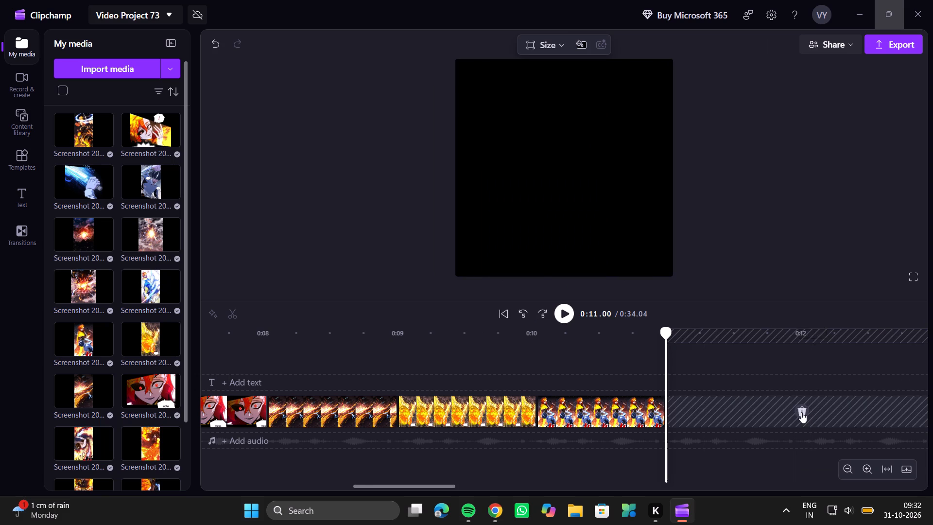
# Shorten the blue-and-white SLASH clip to about one second by splitting at 0:12.02, deleting the remainder and closing the gap.
pyautogui.click(803, 340)
pyautogui.press('s')
pyautogui.press('BackSpace')
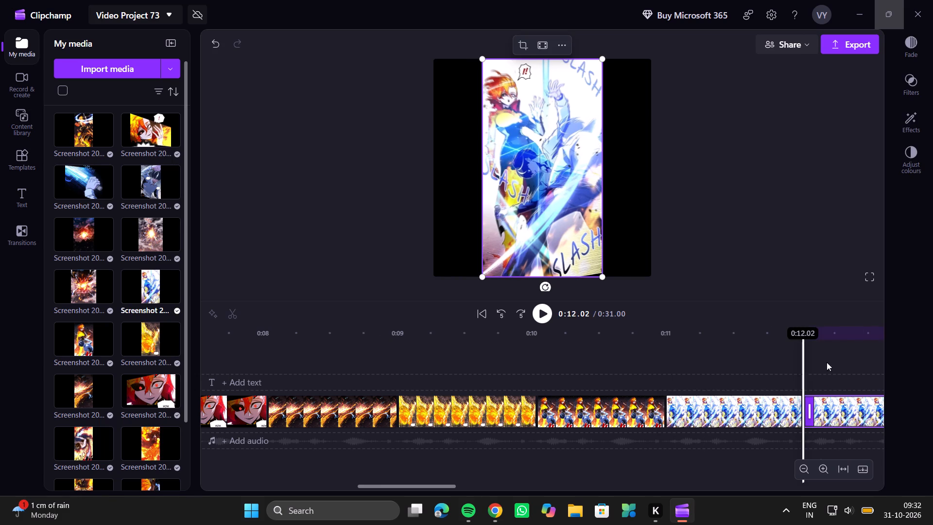
pyautogui.hscroll(-2, 873, 409)
pyautogui.press('BackSpace')
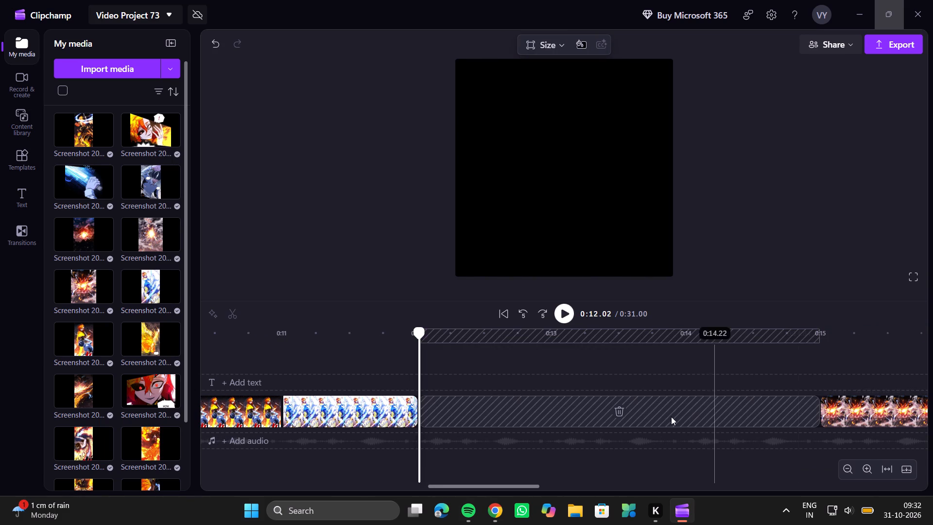
pyautogui.click(619, 410)
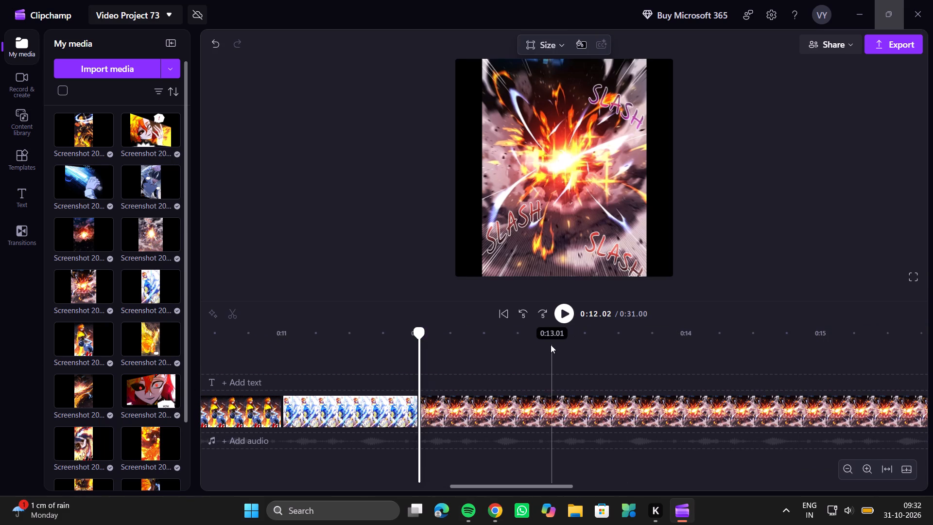
# Shorten the orange explosion clip with three SLASH captions, splitting at 0:13.01, deleting the remainder and closing the gap.
pyautogui.click(553, 345)
pyautogui.press('s')
pyautogui.press('BackSpace')
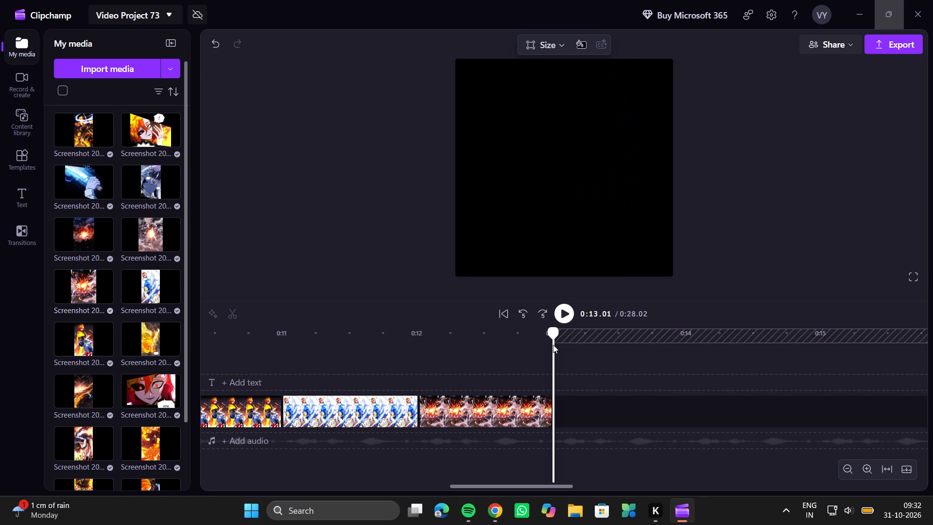
pyautogui.click(750, 418)
pyautogui.click(745, 414)
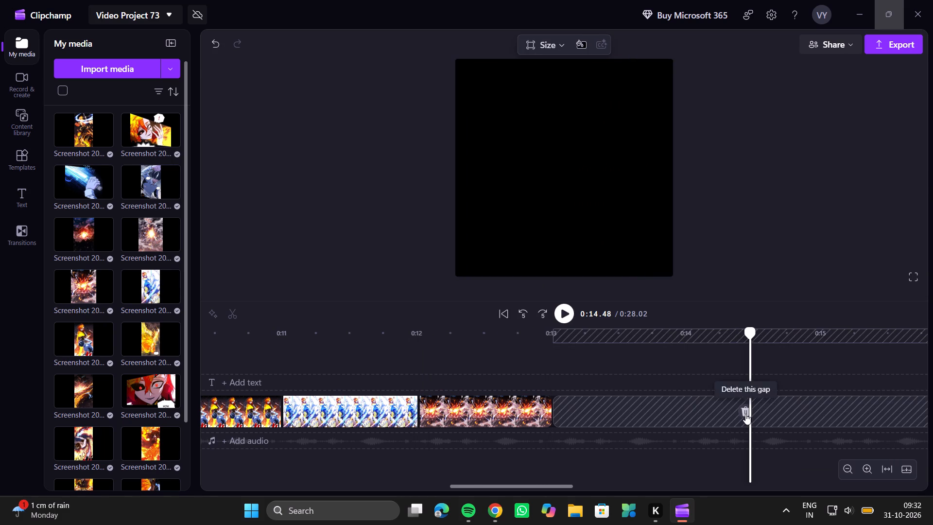
# Shorten the grey-cloud explosion clip to about one second by splitting at 0:14.03, deleting the remainder and closing the gap.
pyautogui.click(690, 339)
pyautogui.press('s')
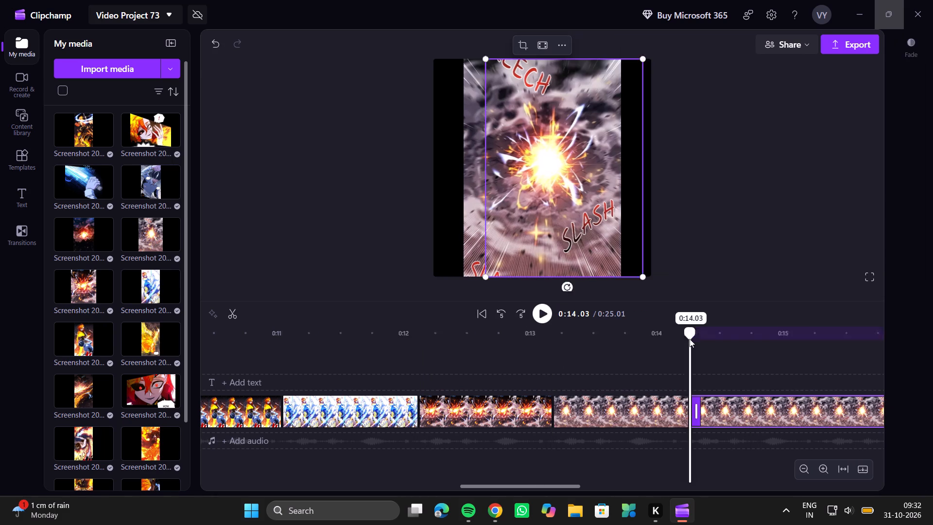
pyautogui.press('BackSpace')
pyautogui.press('BackSpace')
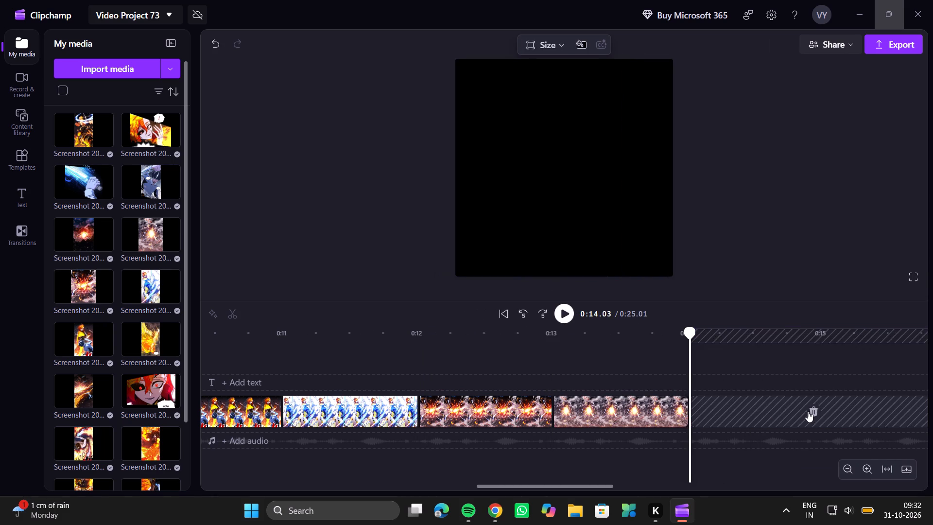
pyautogui.click(809, 411)
# Shorten the dark-sky red explosion clip to about one second by splitting at 0:15.01, deleting the remainder and closing the gap.
pyautogui.click(821, 341)
pyautogui.press('s')
pyautogui.press('BackSpace')
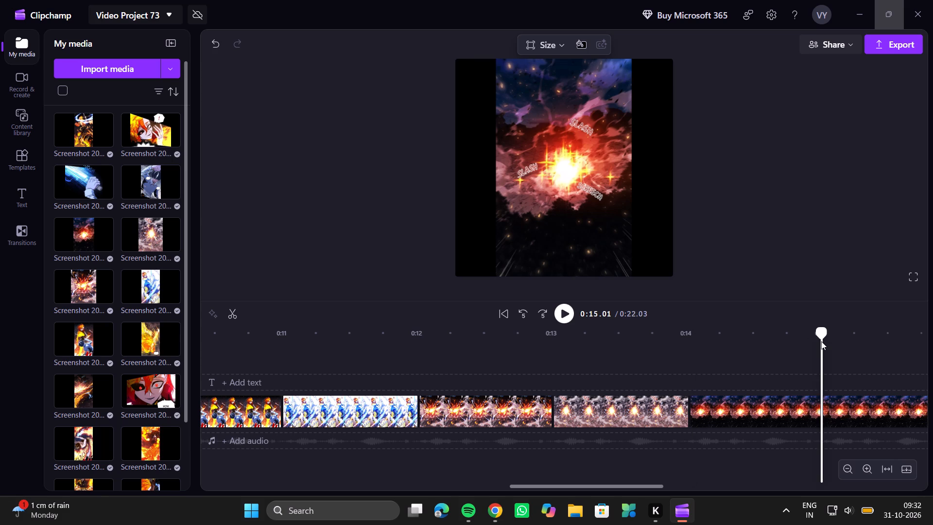
pyautogui.press('s')
pyautogui.press('BackSpace')
pyautogui.hscroll(-2, 851, 422)
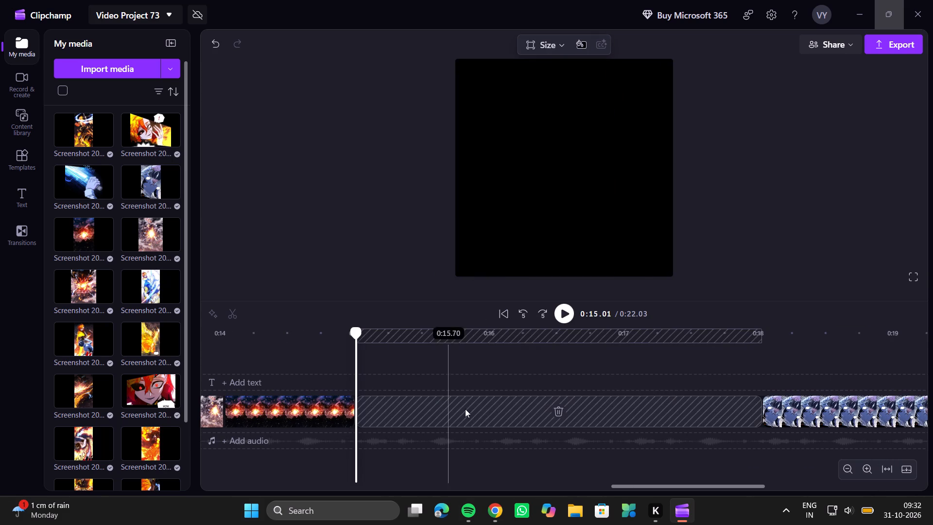
pyautogui.click(562, 415)
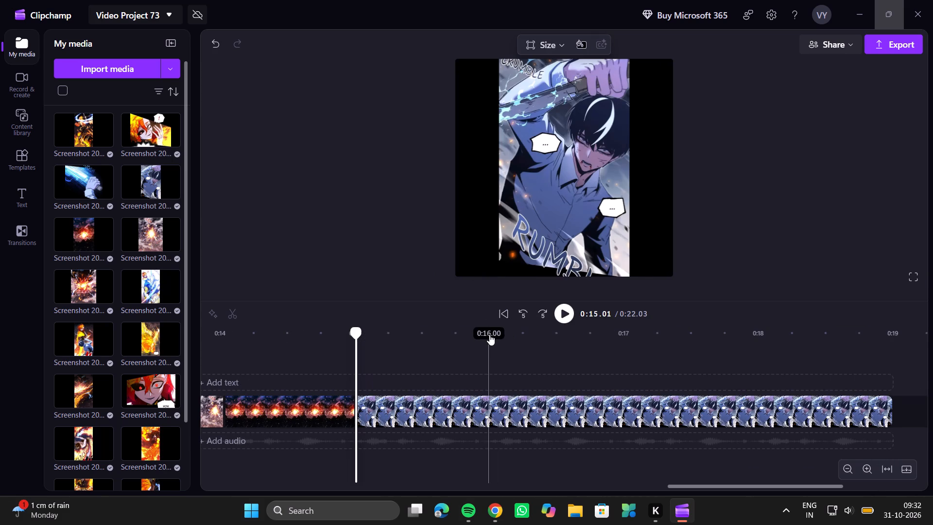
# Shorten the final clip of the dark-haired swordsman by splitting at 0:16.00 and deleting the remainder.
pyautogui.click(489, 334)
pyautogui.press('s')
pyautogui.press('BackSpace')
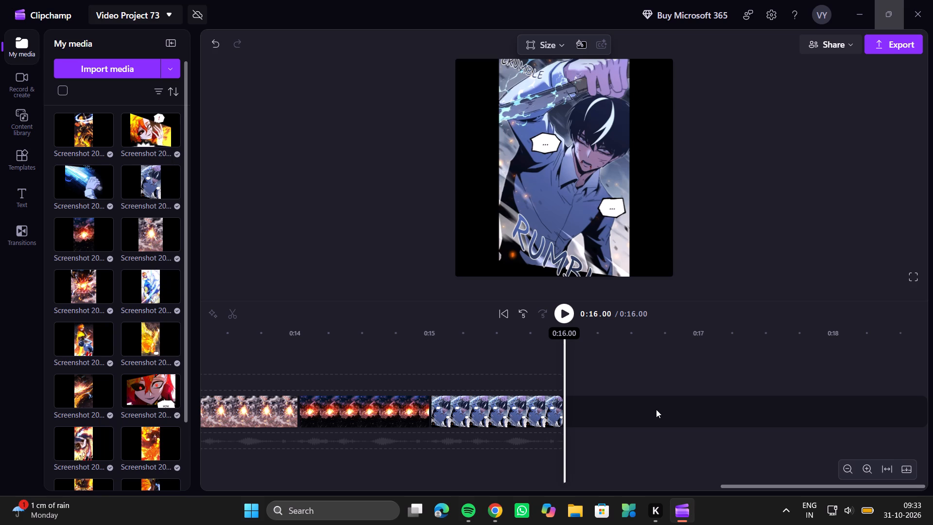
# Import the two rows of comic screenshots from the Screenshots folder, starting with Screenshot 2026-10-30 212204.png and ending with the horned flame figure.
pyautogui.click(127, 59)
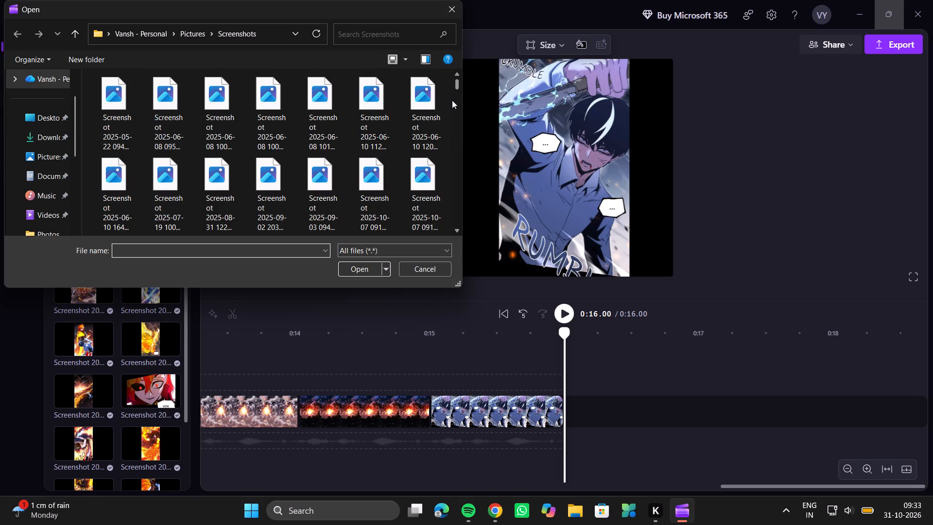
pyautogui.moveTo(457, 84); pyautogui.dragTo(452, 196)
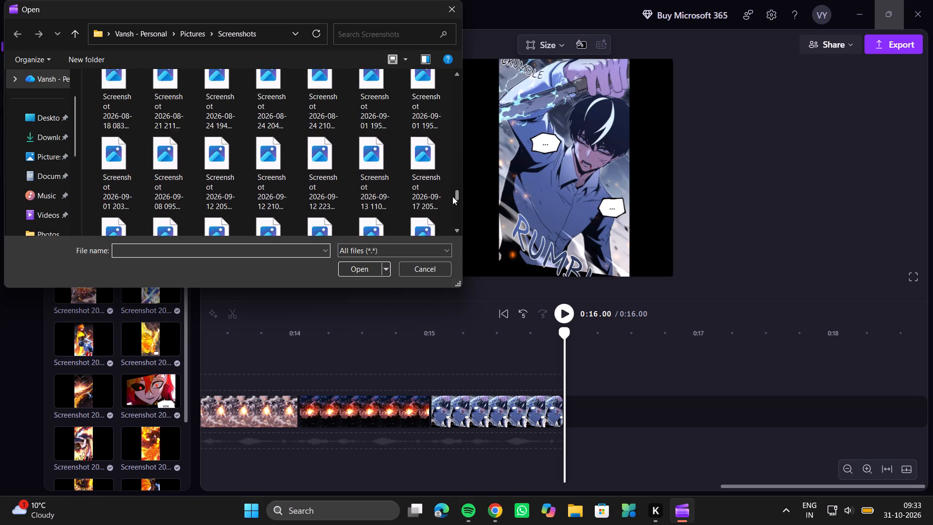
pyautogui.moveTo(452, 196); pyautogui.dragTo(449, 241)
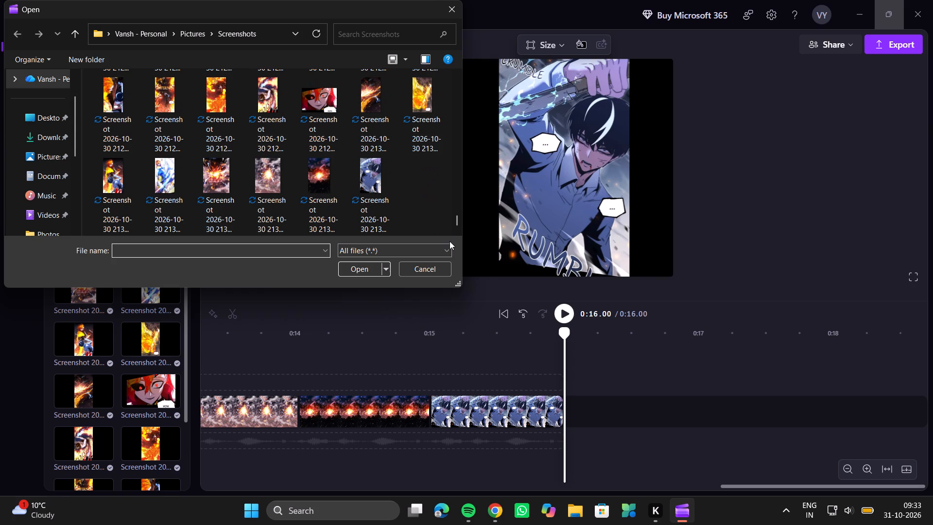
pyautogui.scroll(1, 226, 168)
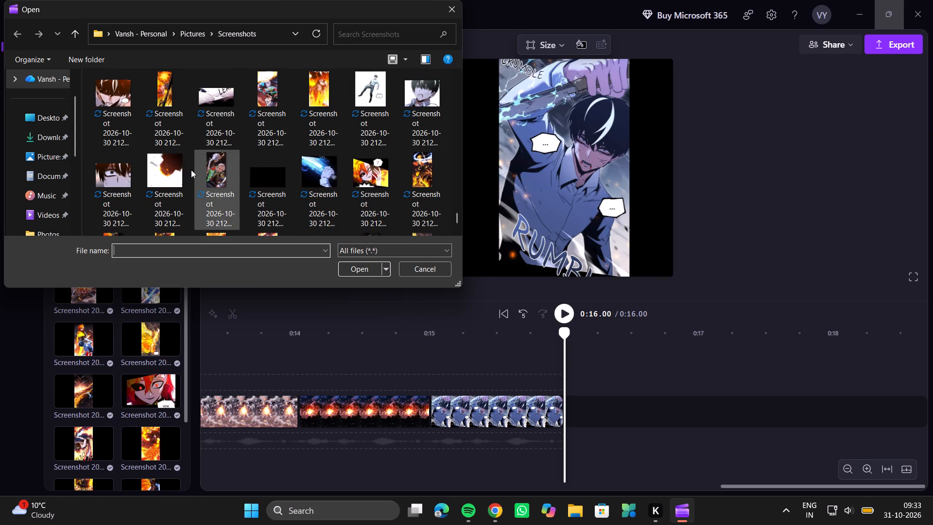
pyautogui.scroll(1, 100, 144)
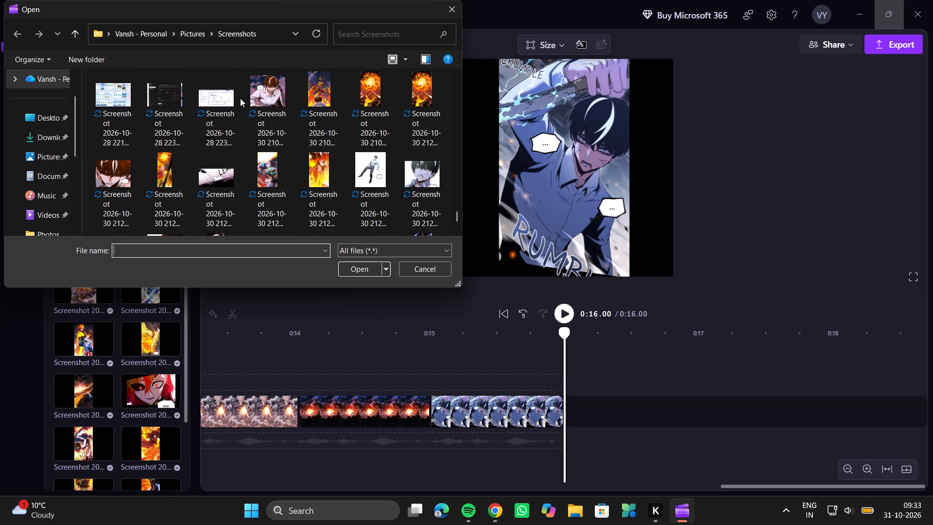
pyautogui.moveTo(86, 174); pyautogui.dragTo(374, 192)
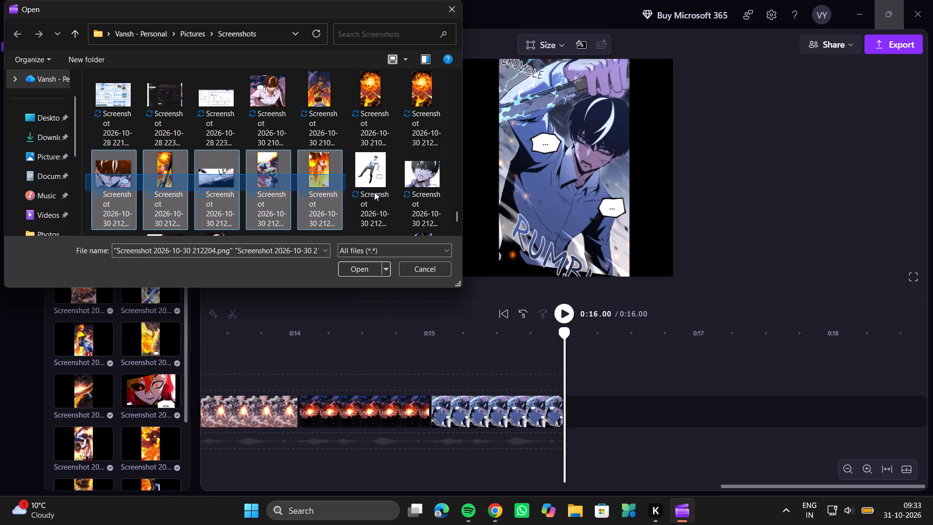
pyautogui.moveTo(374, 192); pyautogui.dragTo(440, 233)
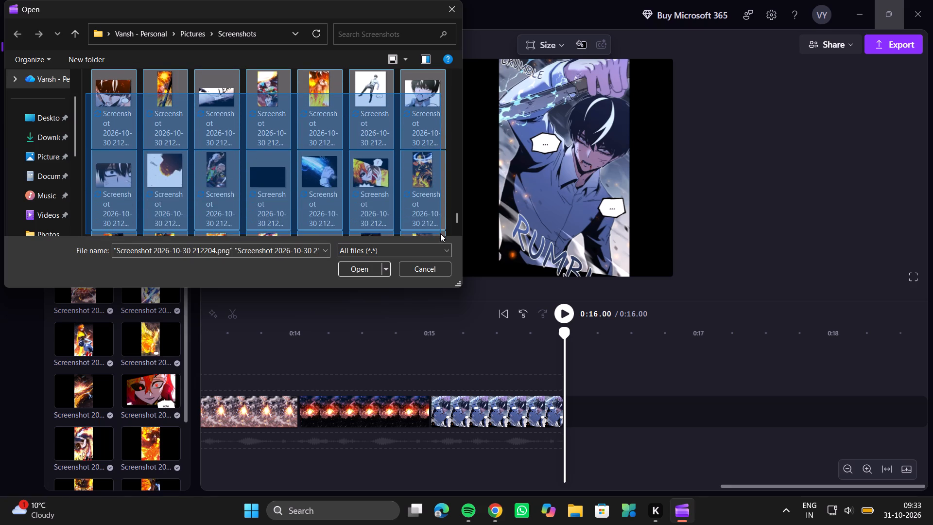
pyautogui.moveTo(440, 233); pyautogui.dragTo(389, 157)
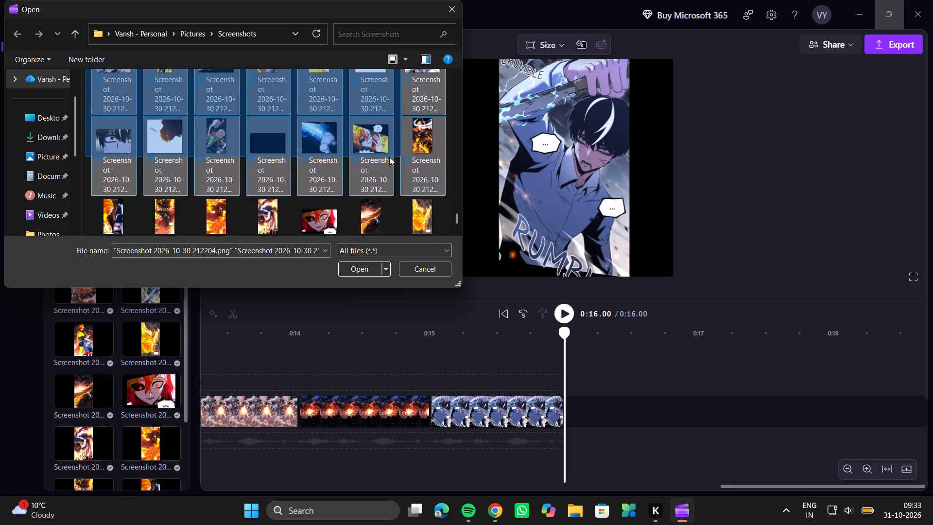
pyautogui.moveTo(389, 157); pyautogui.dragTo(420, 146)
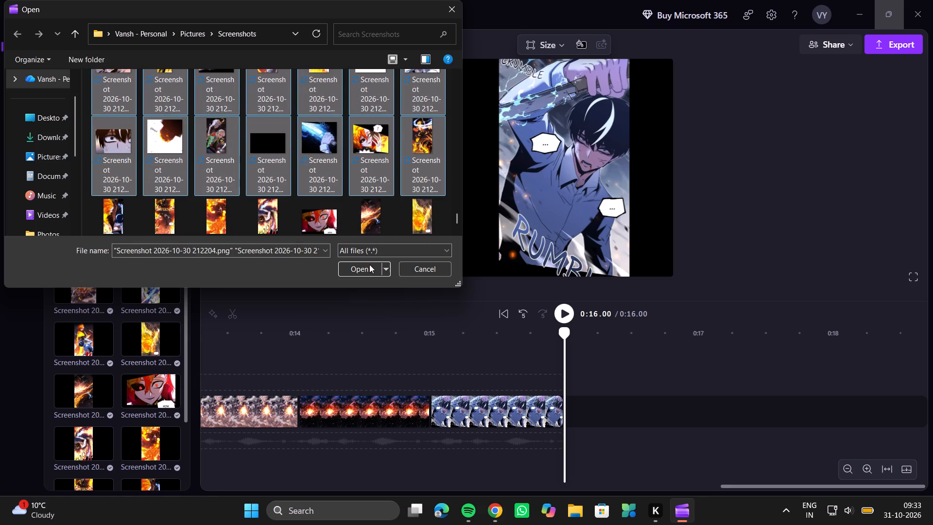
pyautogui.click(369, 264)
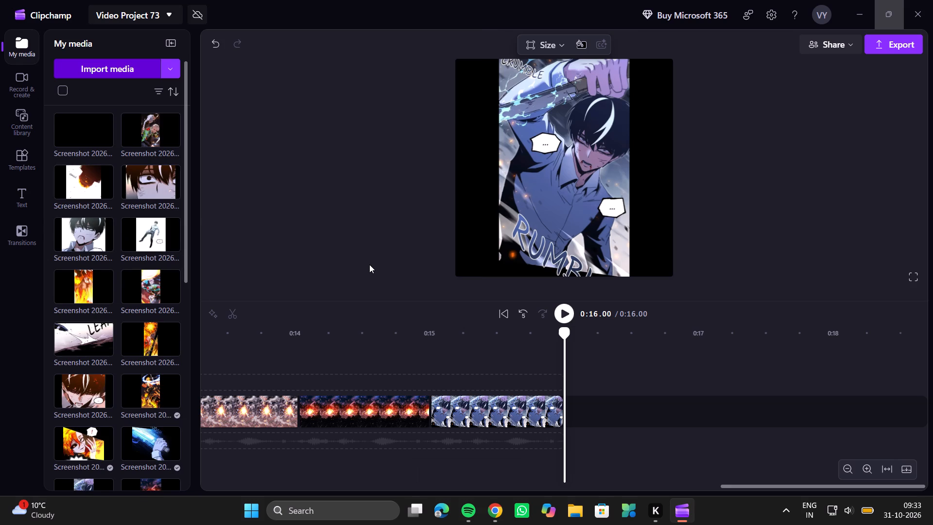
# Import the four earlier comic screenshots from the Screenshots folder, starting with Screenshot 2026-10-30 210651.png.
pyautogui.click(136, 69)
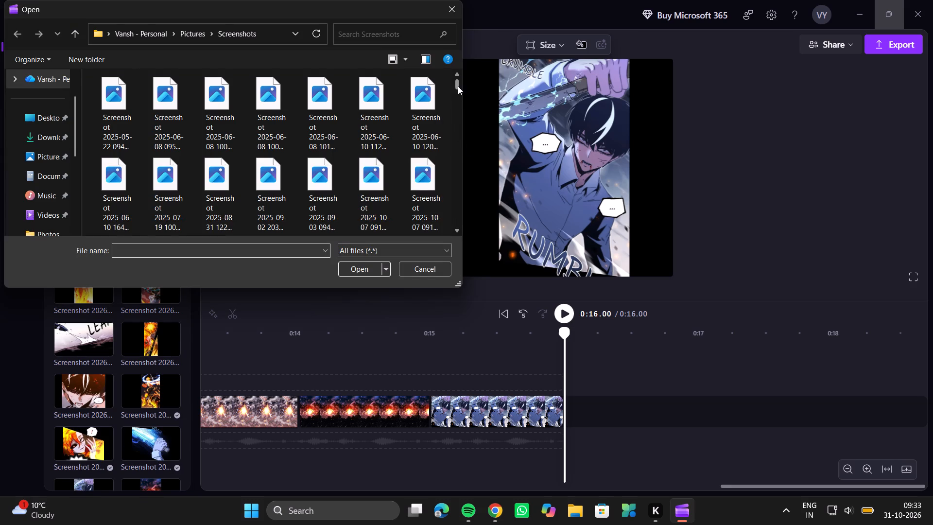
pyautogui.moveTo(454, 87); pyautogui.dragTo(452, 218)
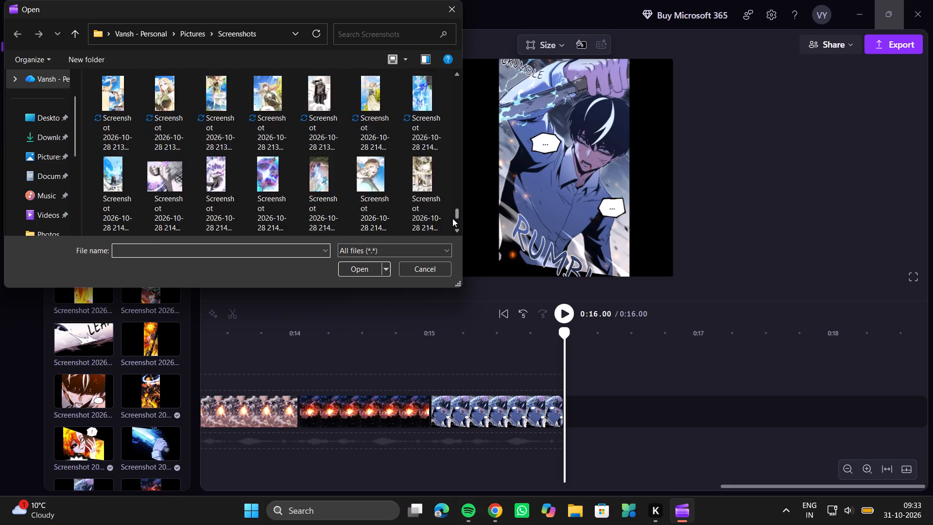
pyautogui.moveTo(452, 218); pyautogui.dragTo(452, 220)
pyautogui.scroll(1, 391, 167)
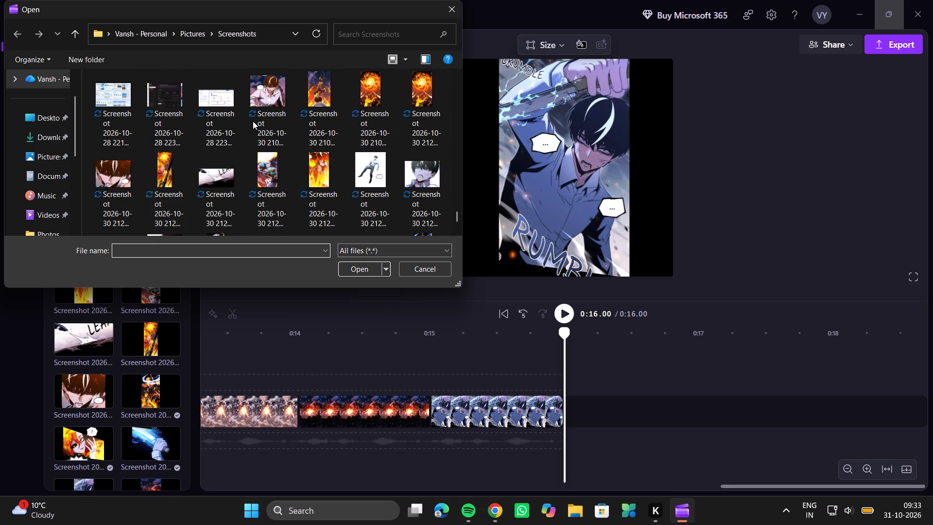
pyautogui.moveTo(244, 120); pyautogui.dragTo(452, 120)
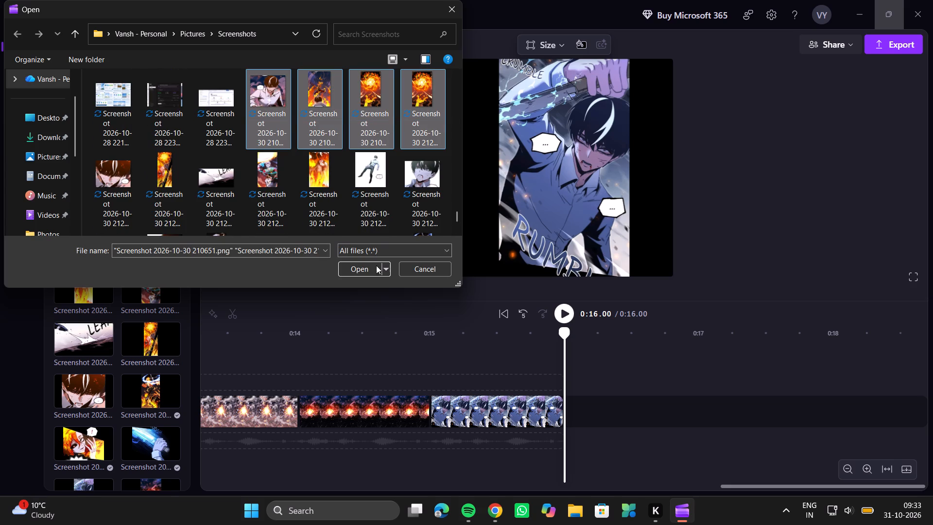
pyautogui.click(361, 272)
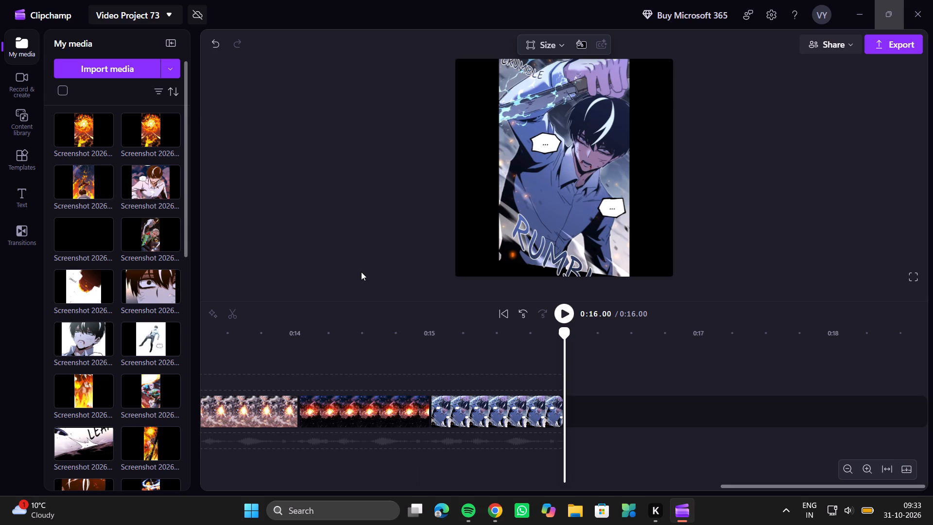
# Append the wounded white-shirted man, the flame figure above the dark-haired man and one BLAST fireball screenshot to the timeline, in that order.
pyautogui.scroll(-2, 27, 375)
pyautogui.scroll(-3, 119, 387)
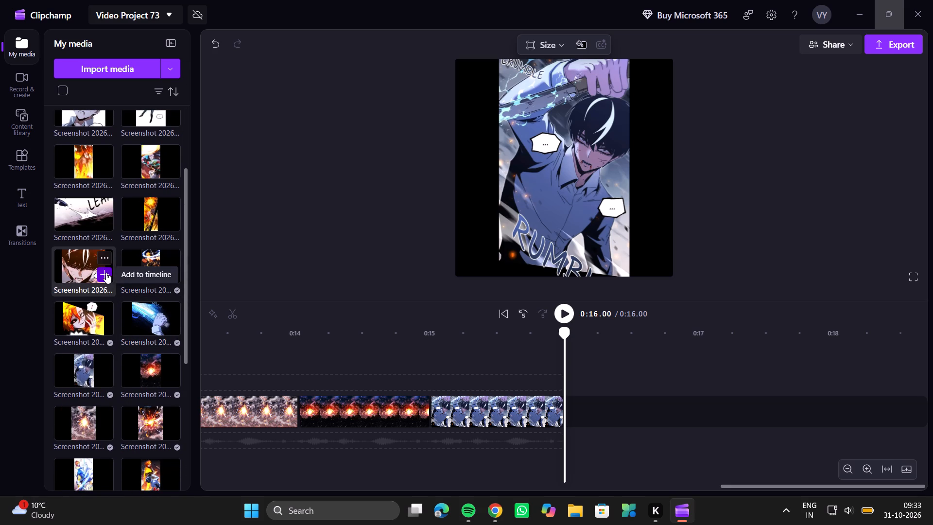
pyautogui.scroll(7, 106, 273)
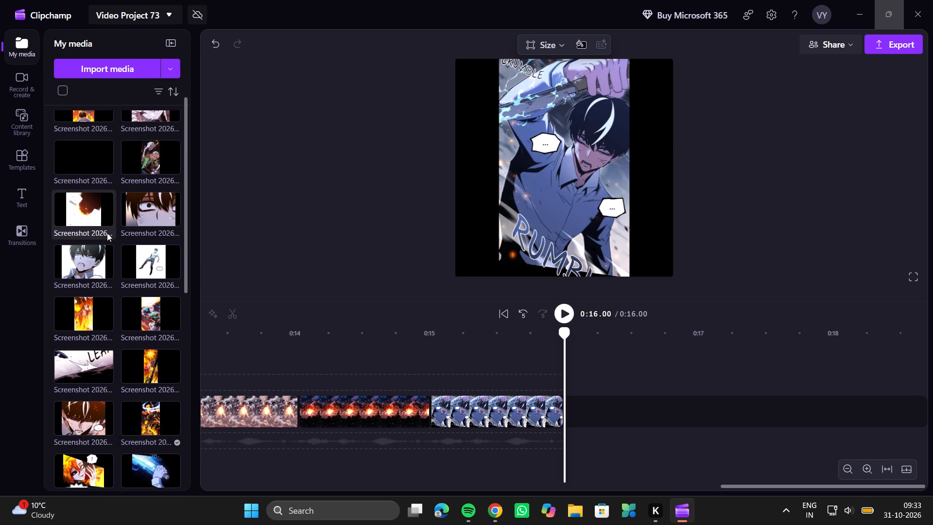
pyautogui.scroll(3, 107, 233)
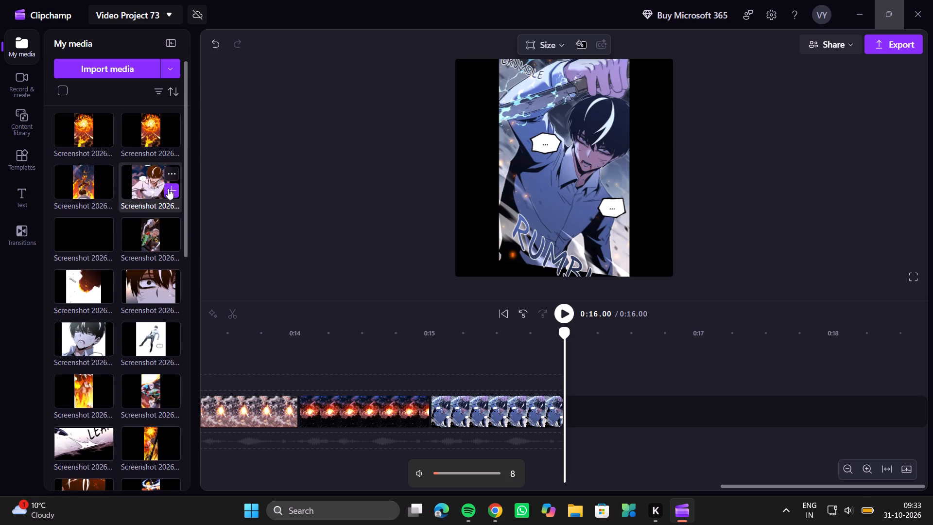
pyautogui.click(169, 188)
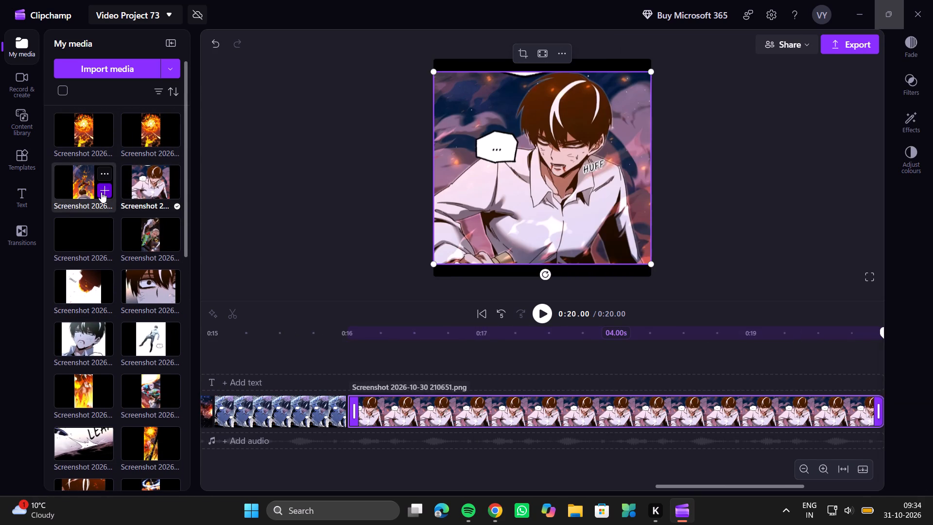
pyautogui.click(101, 192)
pyautogui.click(170, 138)
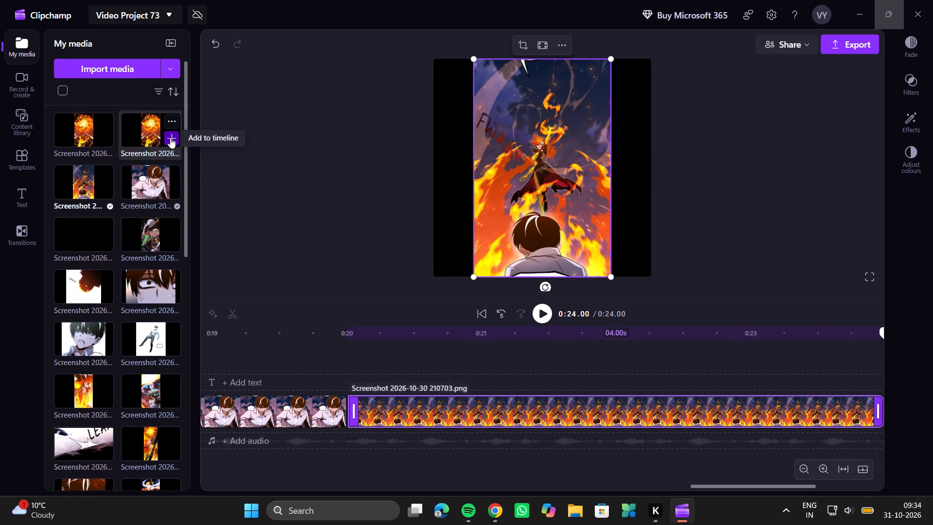
# Append the bleeding face close-up, ZOOM flame face, LEAP panel, adjacent clash scene and downward-diving flame figure to the timeline, in that order.
pyautogui.scroll(-2, 151, 263)
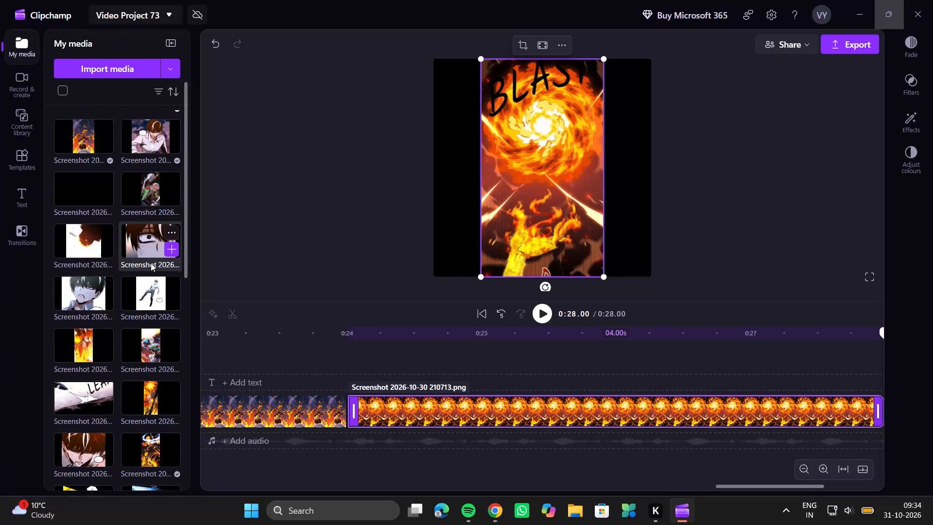
pyautogui.scroll(-1, 151, 263)
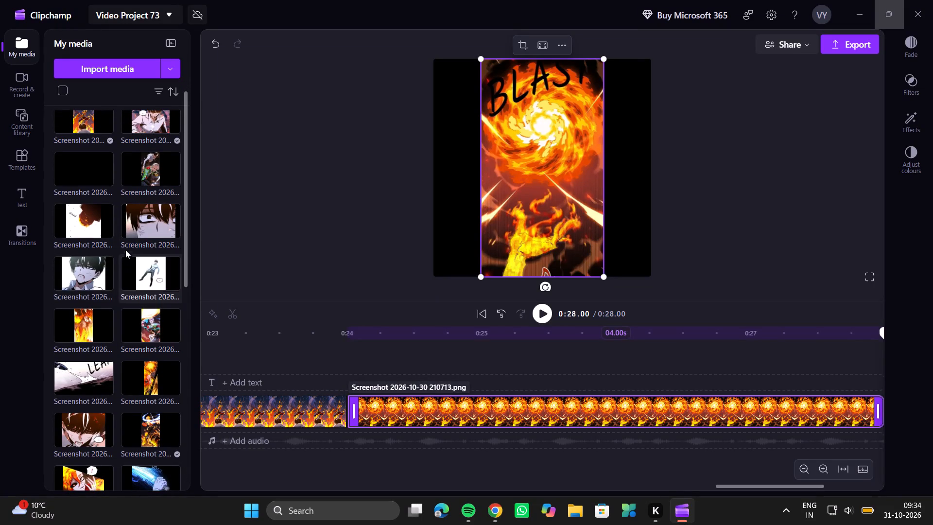
pyautogui.scroll(-1, 105, 354)
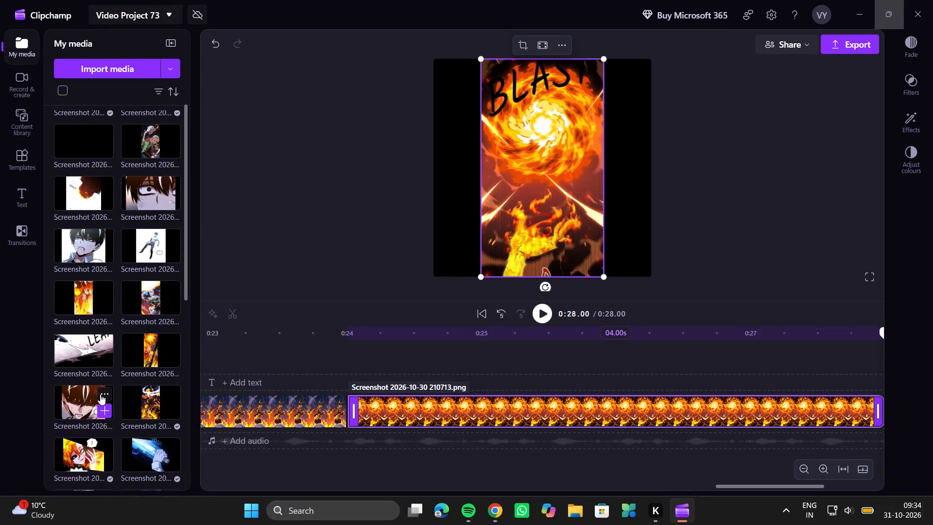
pyautogui.click(101, 410)
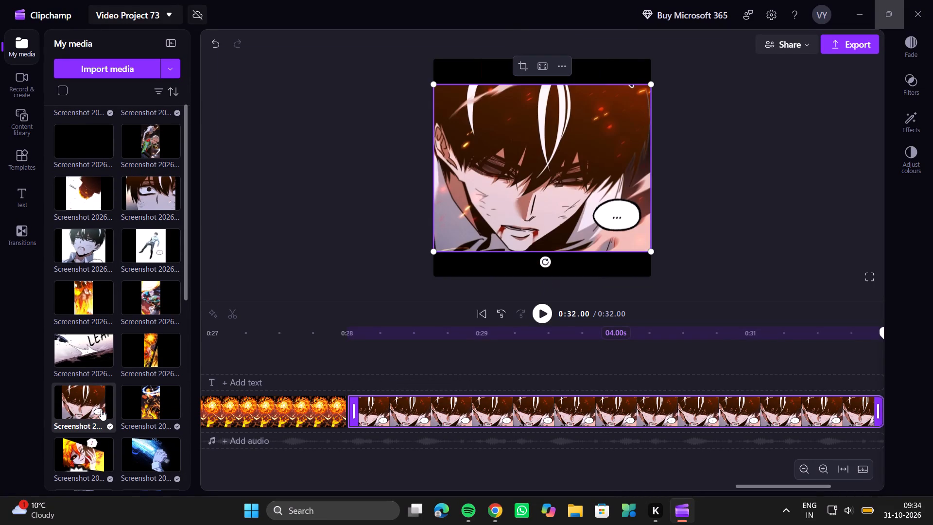
pyautogui.click(168, 358)
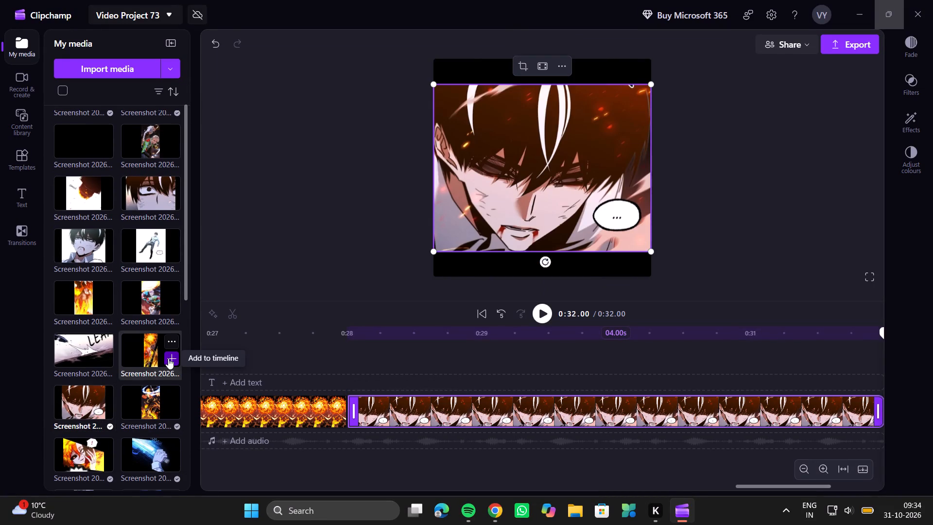
pyautogui.click(104, 362)
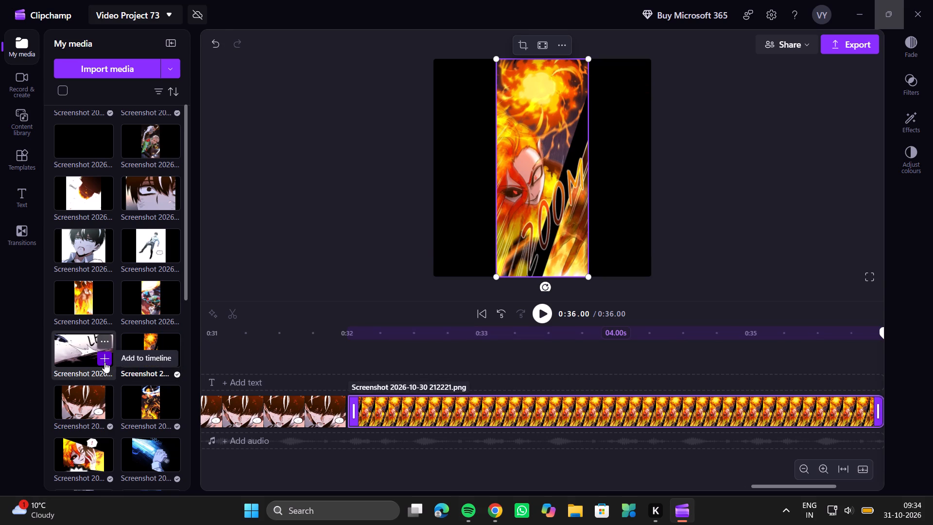
pyautogui.click(170, 307)
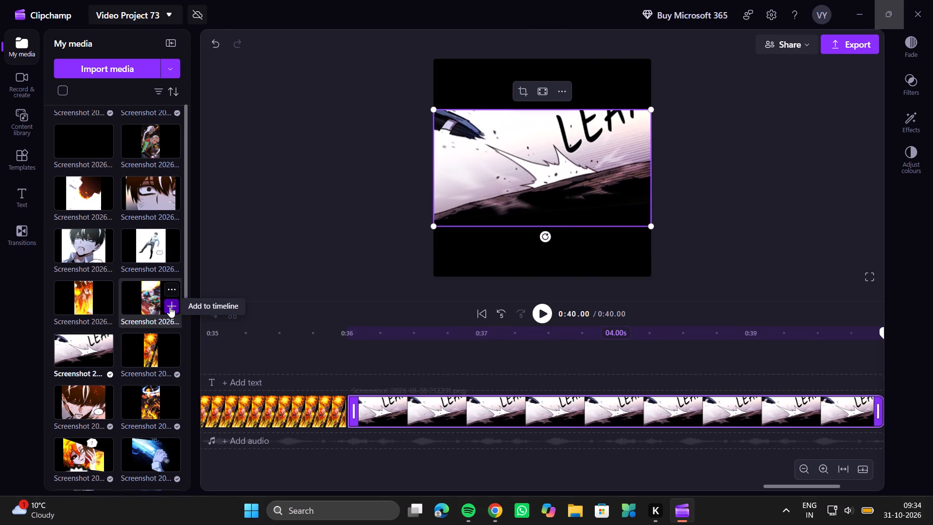
pyautogui.click(104, 303)
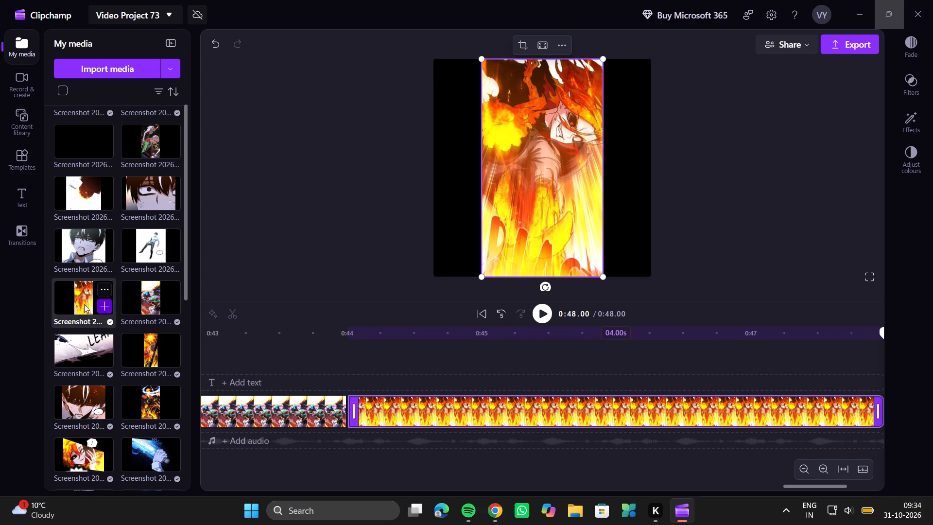
# Append the falling man, pale bleeding face, wide-eyed close-up, CRACKLE panel and green-shirted swordsman screenshots to the timeline, in that order.
pyautogui.click(173, 251)
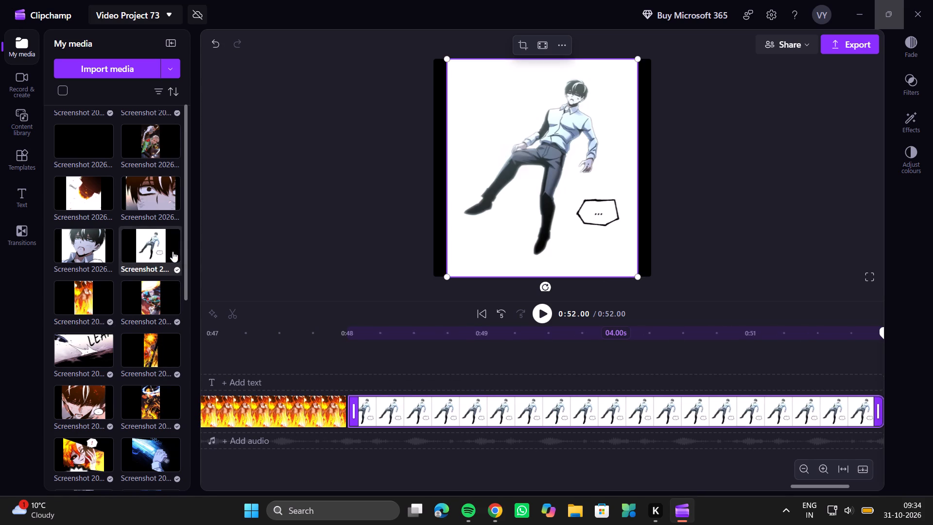
pyautogui.click(103, 252)
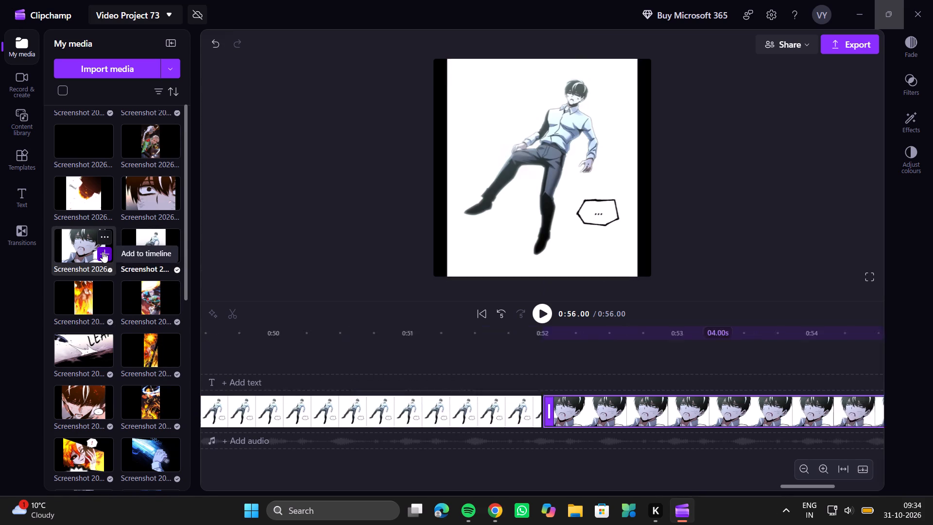
pyautogui.click(167, 200)
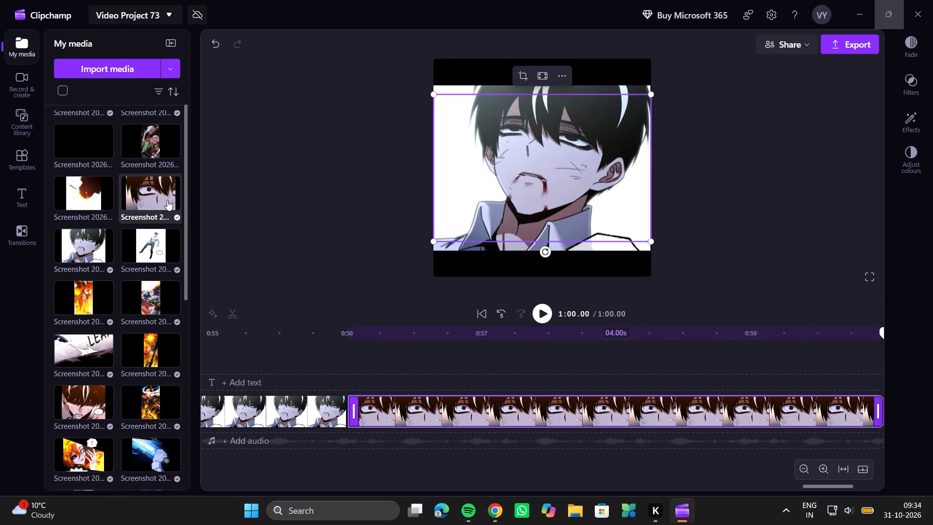
pyautogui.click(106, 199)
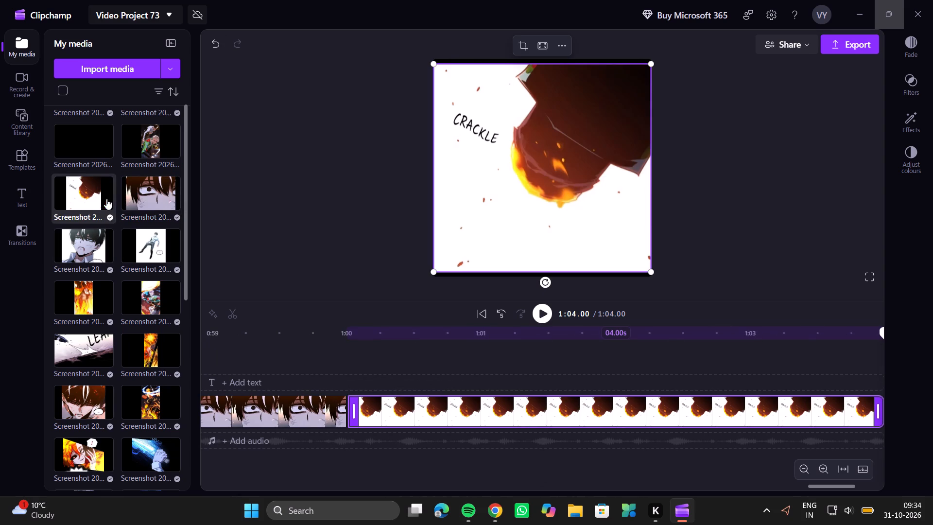
pyautogui.click(166, 149)
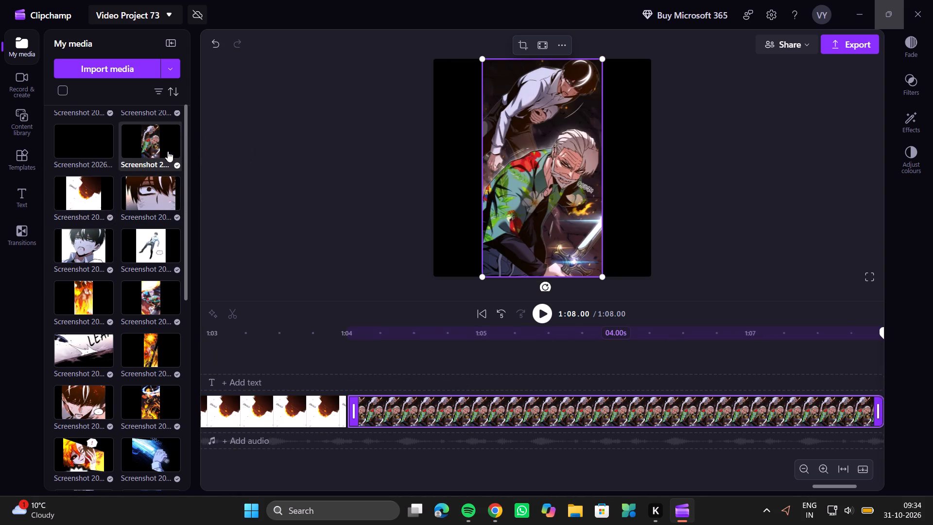
# Shorten the wounded white-shirted man clip to one second by splitting at 0:17.00, deleting the remainder and closing the gap.
pyautogui.hscroll(4, 329, 415)
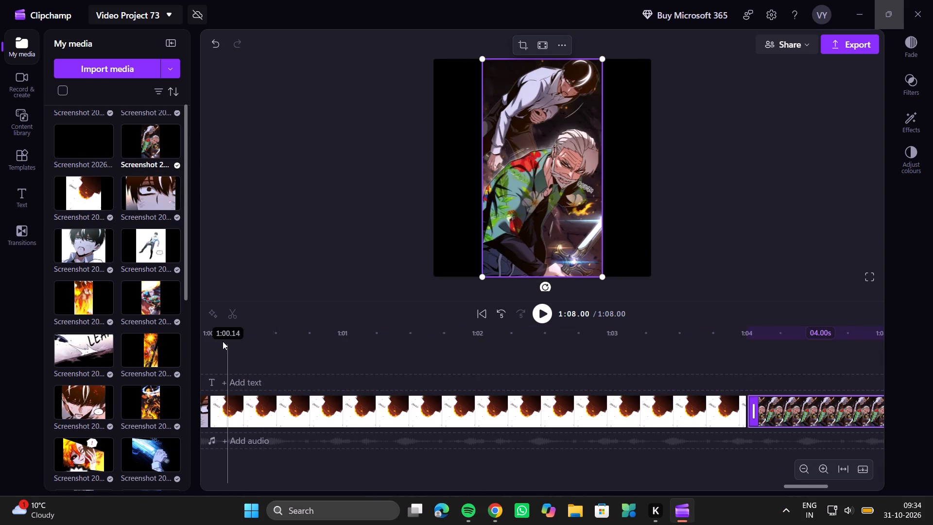
pyautogui.hscroll(15, 223, 341)
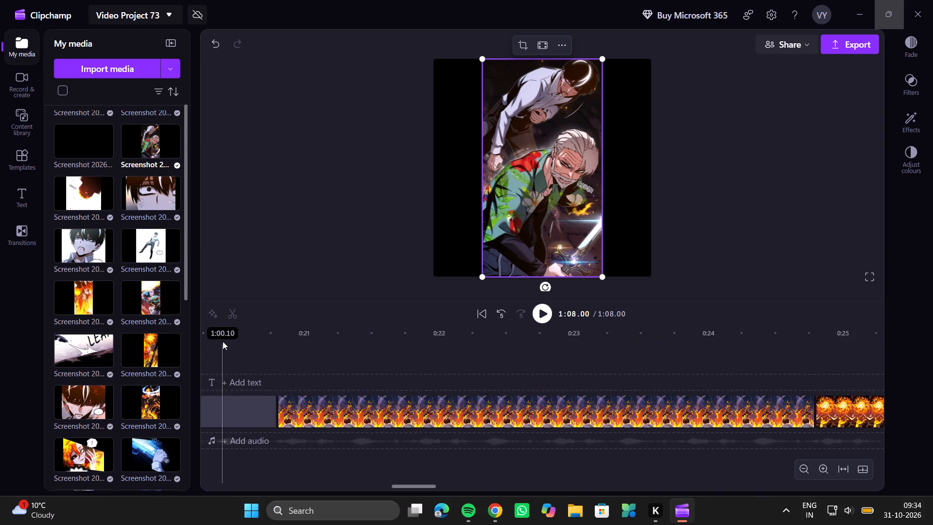
pyautogui.hscroll(-2, 639, 412)
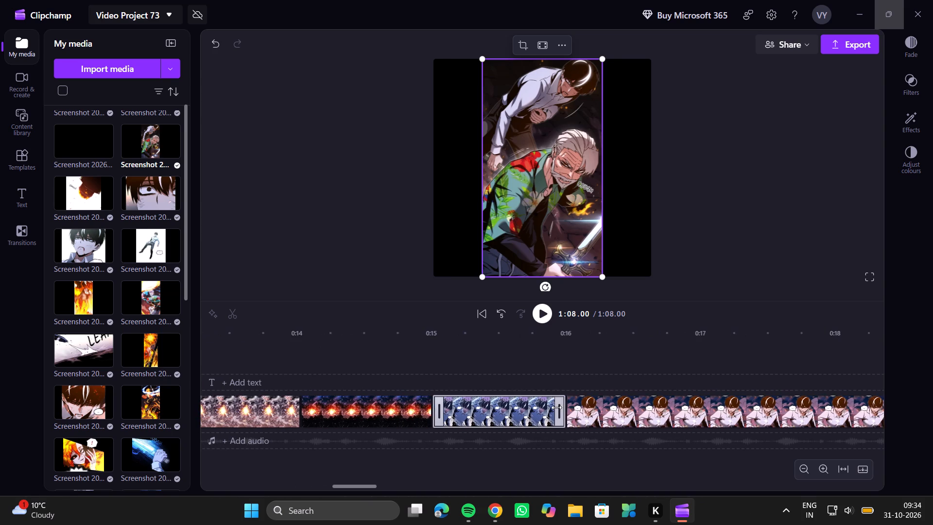
pyautogui.hscroll(-1, 556, 407)
pyautogui.click(572, 333)
pyautogui.press('s')
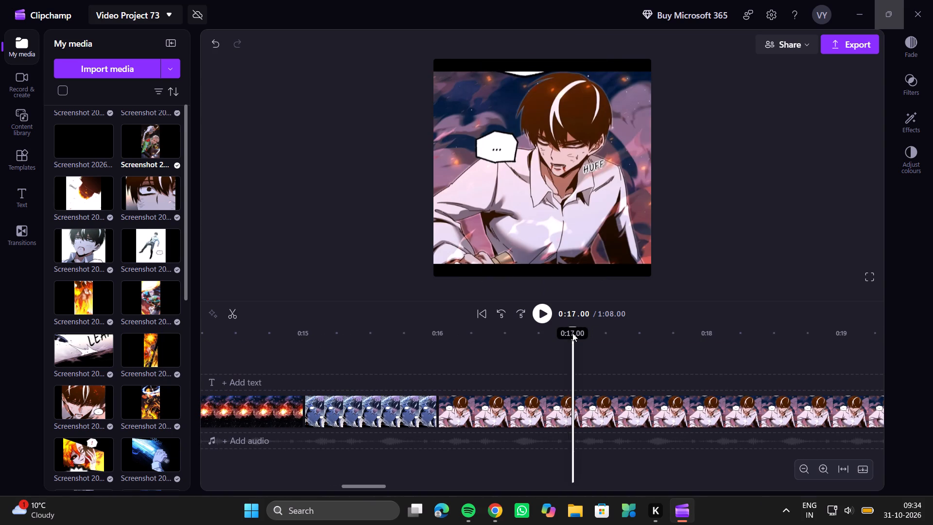
pyautogui.press('BackSpace')
pyautogui.press('BackSpace')
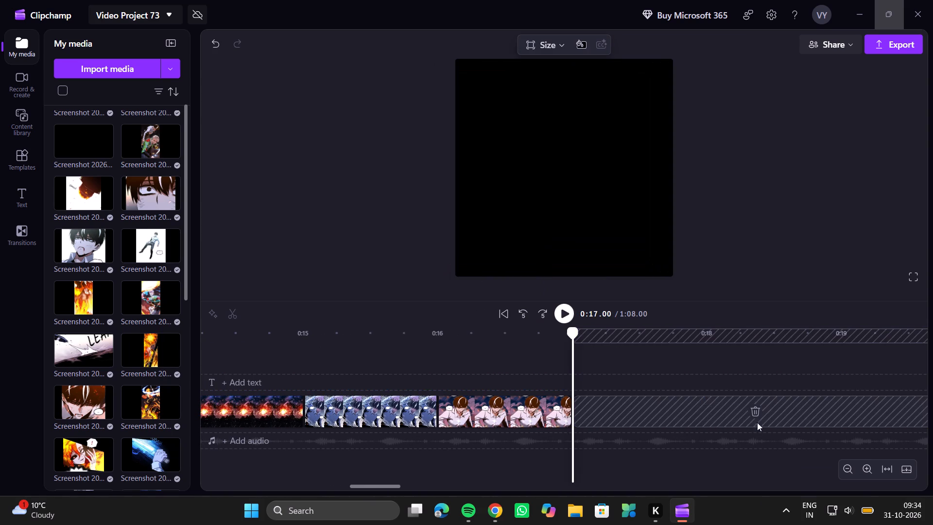
pyautogui.click(756, 415)
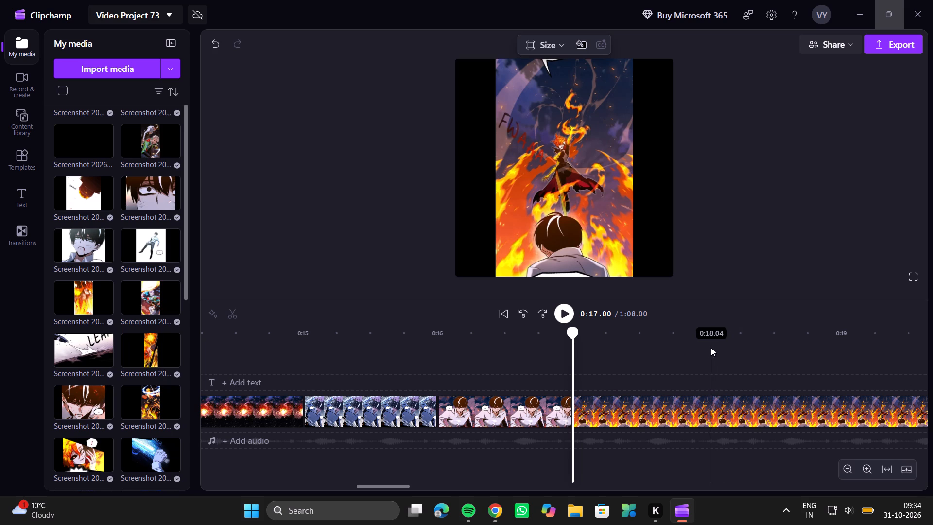
# Shorten the clip of the flame figure above the dark-haired man by splitting at 0:18.02, deleting the remainder and closing the gap.
pyautogui.click(709, 345)
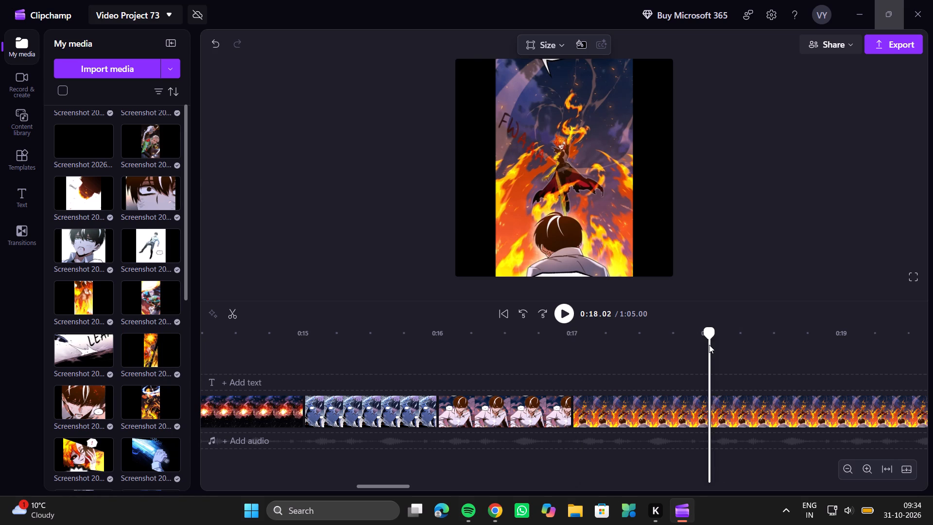
pyautogui.press('s')
pyautogui.press('BackSpace')
pyautogui.click(827, 409)
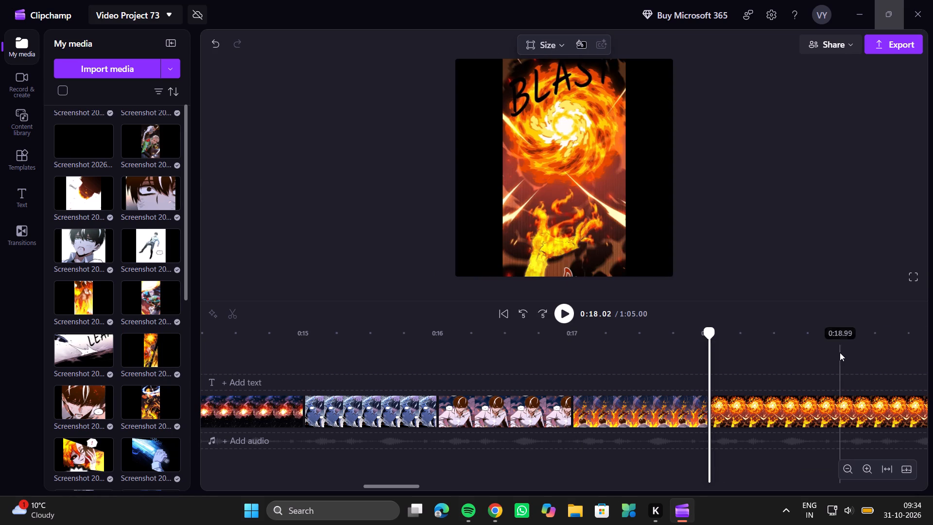
# Shorten the BLAST fireball clip to about one second by splitting at 0:19.01, deleting the remainder and closing the gap.
pyautogui.click(842, 348)
pyautogui.press('s')
pyautogui.press('BackSpace')
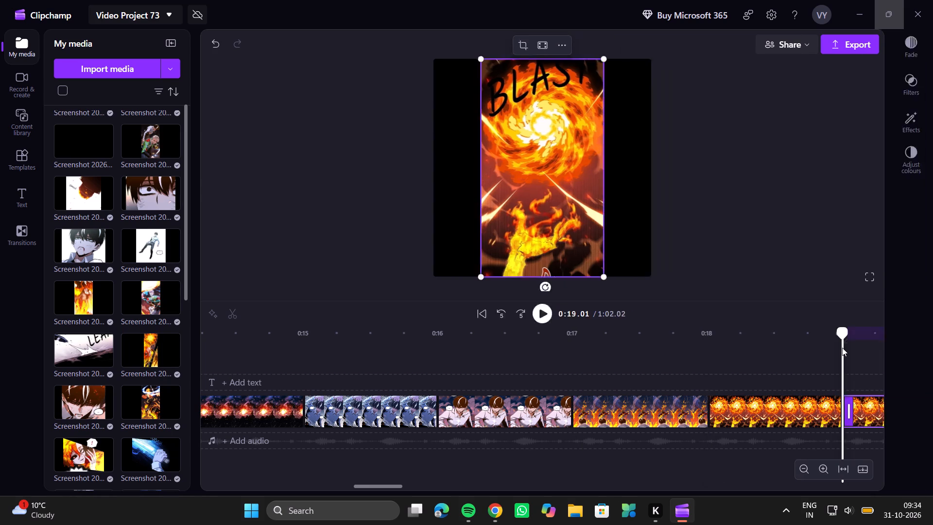
pyautogui.hscroll(-3, 833, 417)
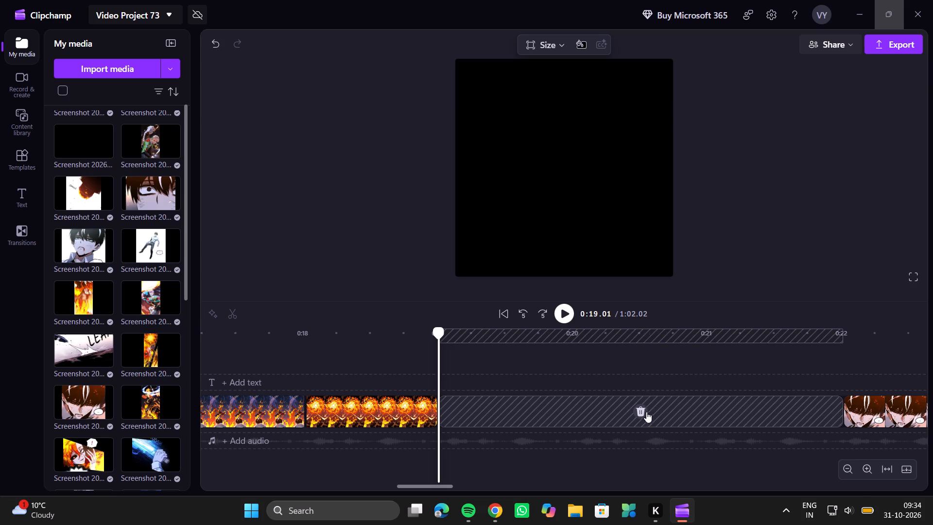
pyautogui.click(645, 412)
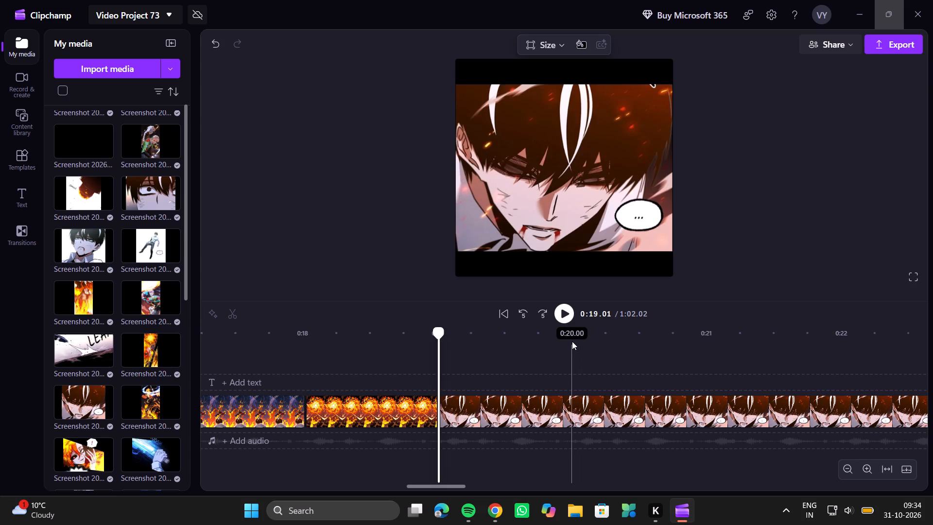
# Shorten the bleeding face close-up clip to about one second by splitting at 0:20.00, deleting the remainder and closing the gap.
pyautogui.click(572, 341)
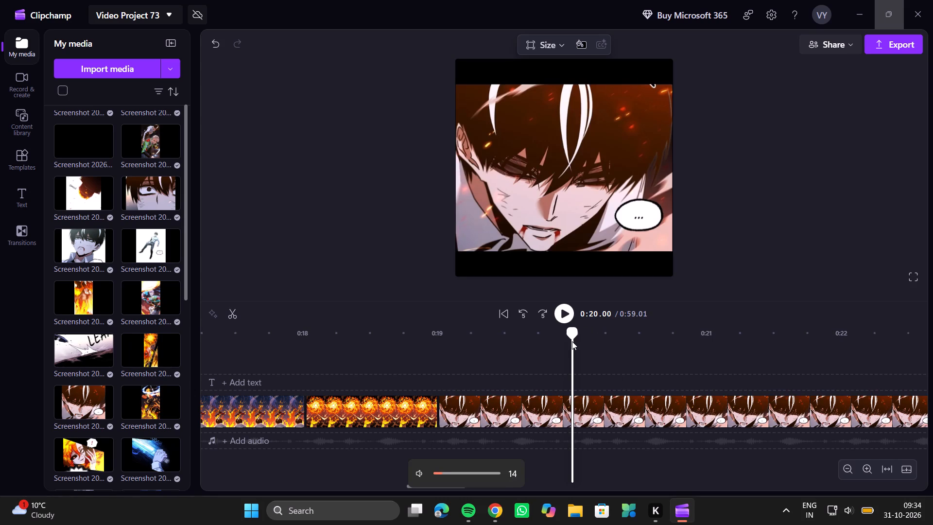
pyautogui.press('s')
pyautogui.press('BackSpace')
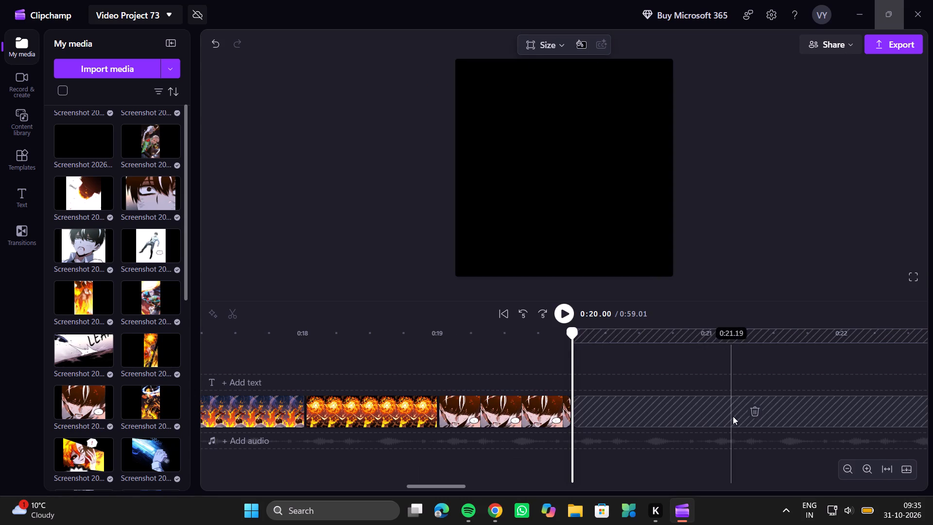
pyautogui.click(754, 412)
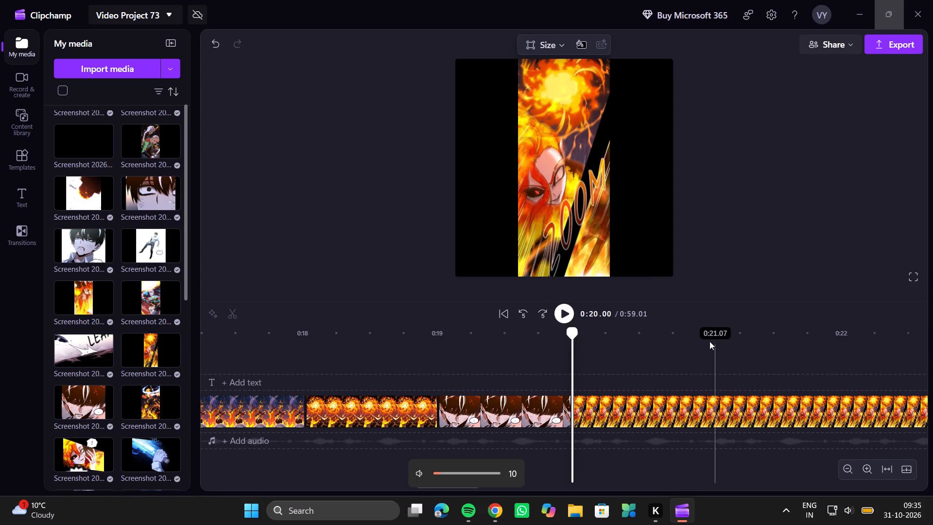
# Shorten the ZOOM flame face clip to about one second by splitting at 0:21.01, deleting the remainder and closing the gap.
pyautogui.click(708, 339)
pyautogui.press('s')
pyautogui.press('BackSpace')
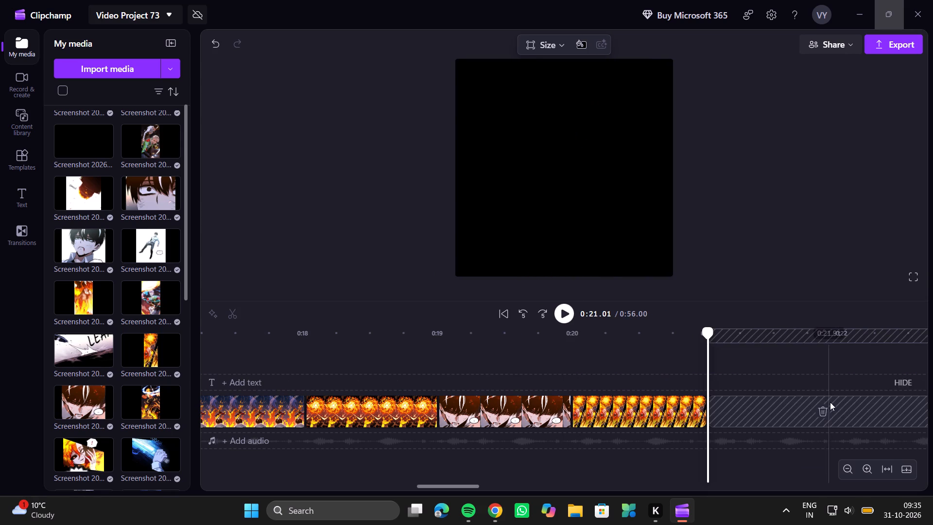
pyautogui.click(821, 412)
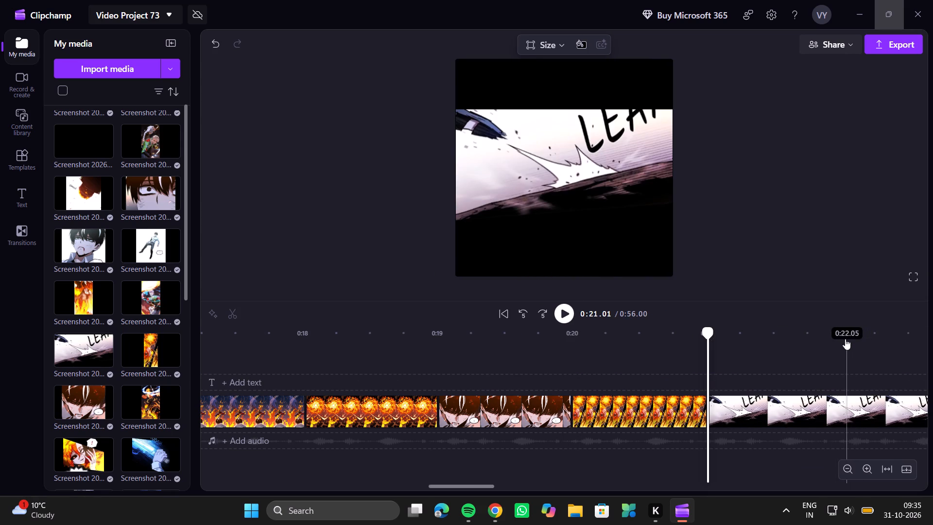
# Shorten the white impact clip with the partly visible LEA lettering by splitting at 0:22.03, deleting the remainder and closing the gap.
pyautogui.click(845, 339)
pyautogui.press('s')
pyautogui.press('BackSpace')
pyautogui.hscroll(-2, 830, 409)
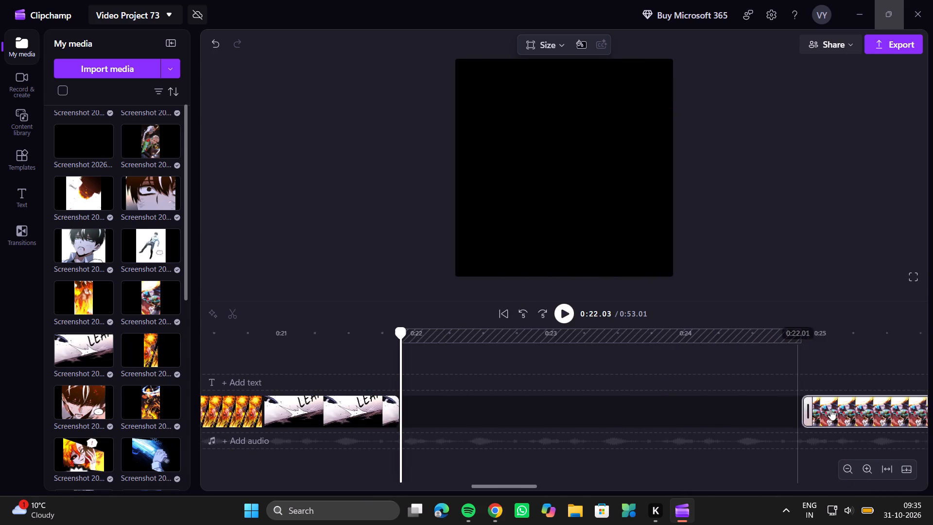
pyautogui.click(571, 416)
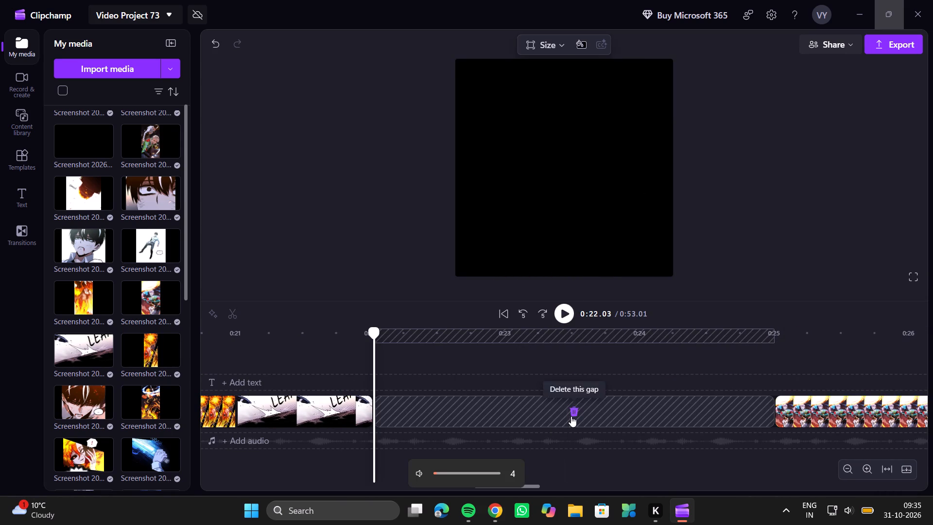
# Shorten the clip of the grey-haired man in the floral shirt under the fireball by splitting at 0:23.02, deleting the remainder and closing the gap.
pyautogui.click(506, 338)
pyautogui.press('s')
pyautogui.press('BackSpace')
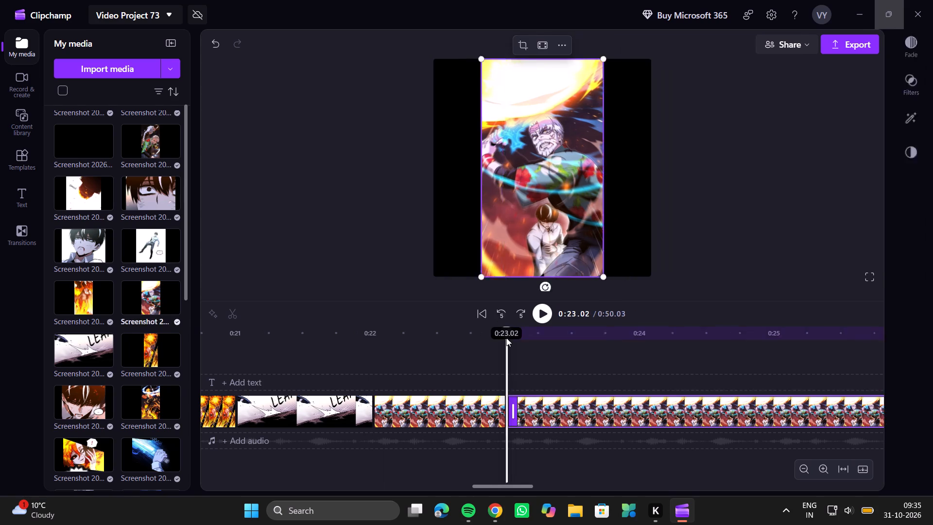
pyautogui.click(708, 412)
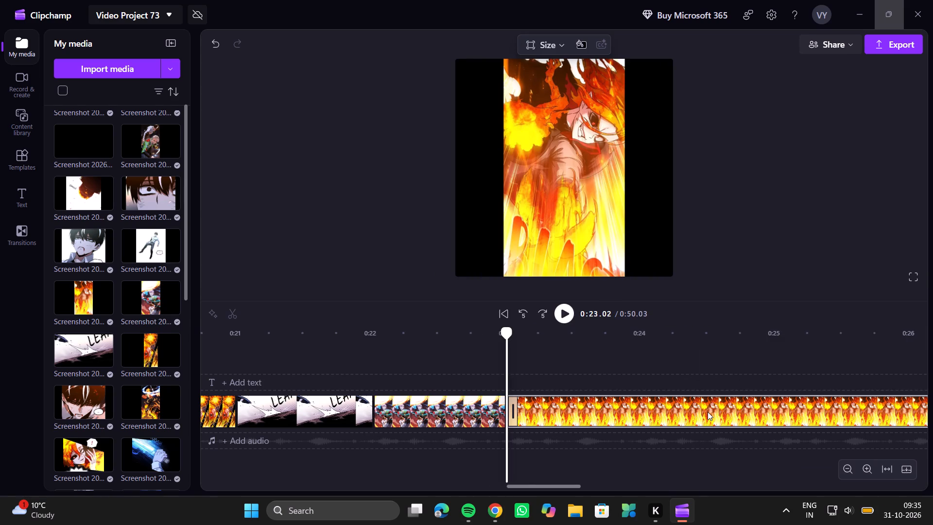
# Shorten the clip of the grinning figure engulfed in flames by splitting at 0:24.03, deleting the remainder and closing the gap.
pyautogui.click(642, 342)
pyautogui.press('s')
pyautogui.press('BackSpace')
pyautogui.press('s')
pyautogui.press('BackSpace')
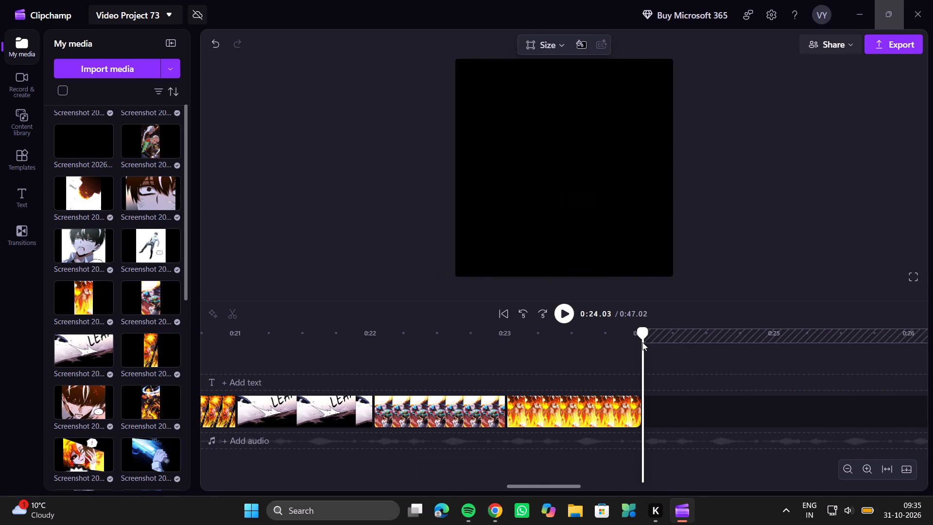
pyautogui.click(791, 411)
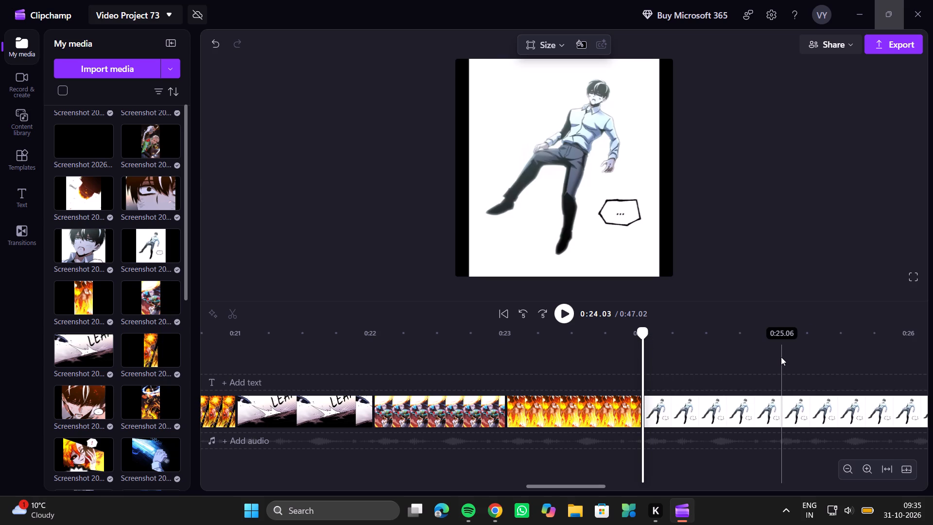
# Shorten the clip of the falling man on white by splitting at 0:25.06, deleting the remainder and closing the gap.
pyautogui.click(781, 356)
pyautogui.press('s')
pyautogui.press('BackSpace')
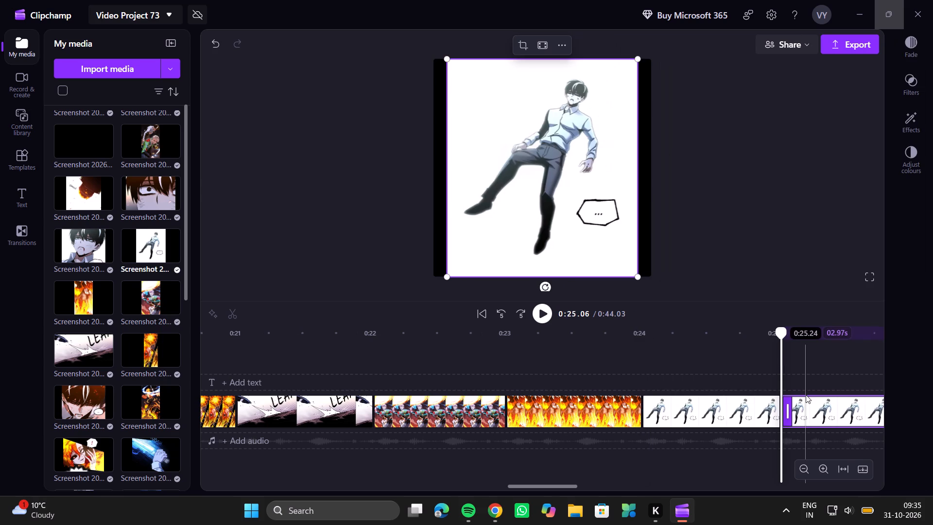
pyautogui.press('BackSpace')
pyautogui.hscroll(-2, 806, 395)
pyautogui.click(718, 411)
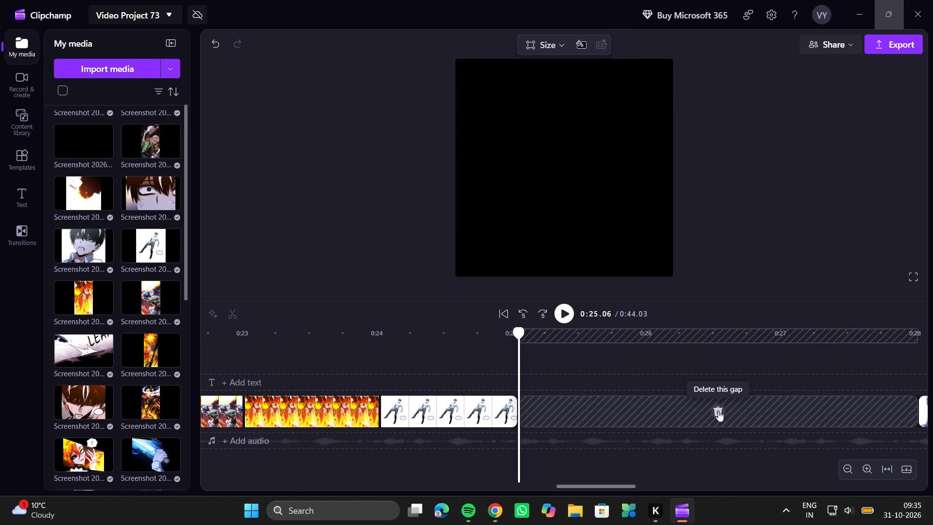
# Shorten the clip of the dark-haired man with a bleeding mouth by splitting at 0:26.00, deleting the remainder and closing the gap.
pyautogui.click(646, 334)
pyautogui.press('s')
pyautogui.press('BackSpace')
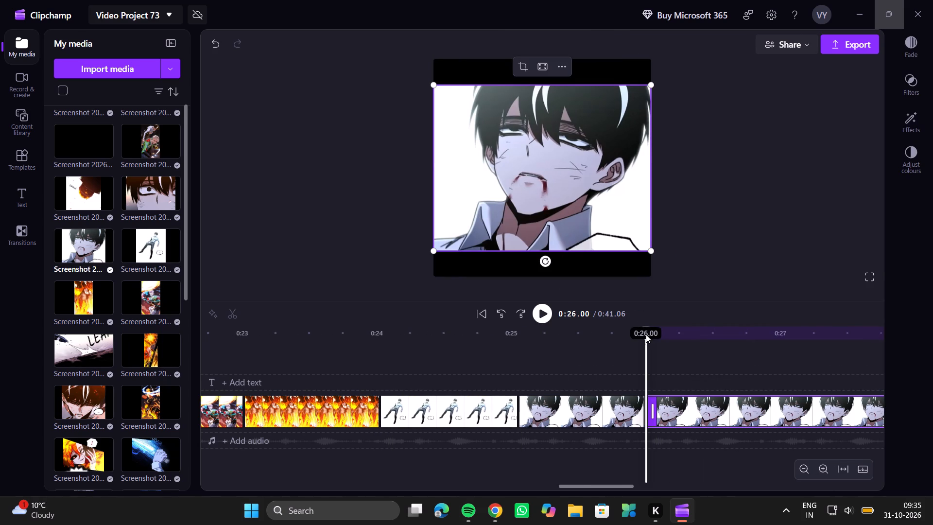
pyautogui.press('BackSpace')
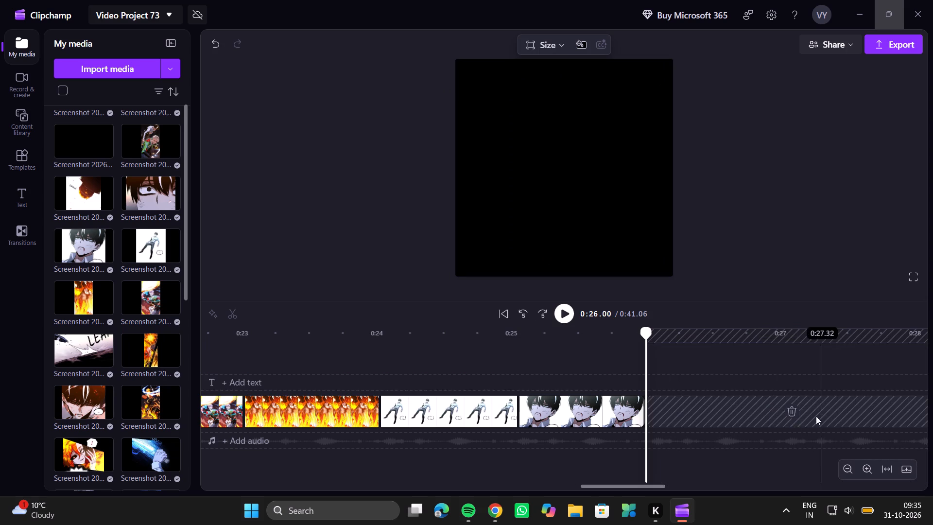
pyautogui.click(788, 415)
# Shorten the wide-eyed face close-up clip by splitting at 0:27.04, deleting the remainder and closing the gap.
pyautogui.click(786, 353)
pyautogui.press('s')
pyautogui.press('BackSpace')
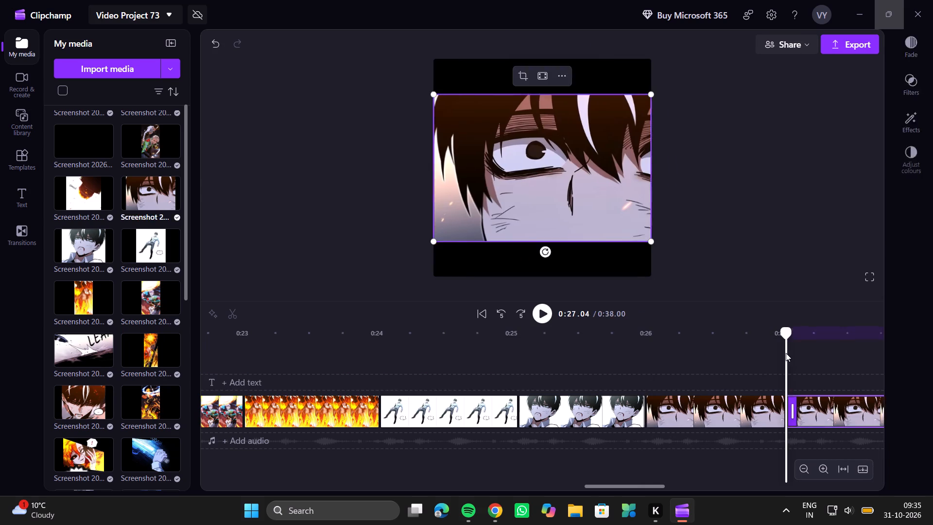
pyautogui.hscroll(-3, 790, 404)
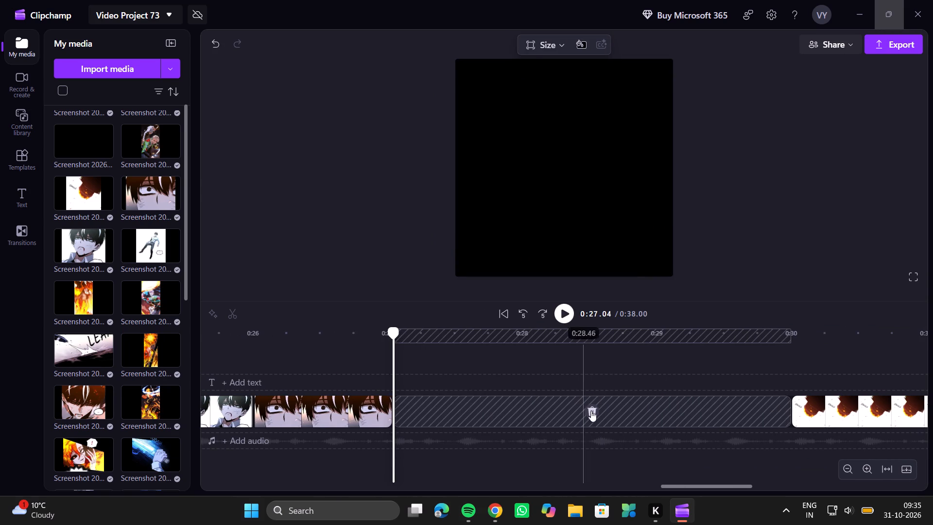
pyautogui.click(593, 412)
# Shorten the CRACKLE clip to about one second by splitting at 0:28.02, deleting the remainder and closing the gap.
pyautogui.click(524, 338)
pyautogui.press('s')
pyautogui.press('BackSpace')
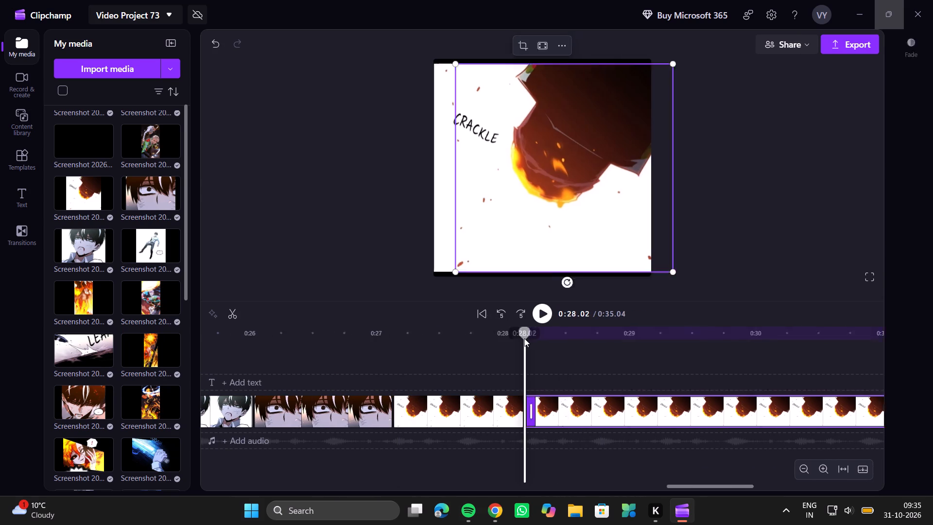
pyautogui.click(723, 409)
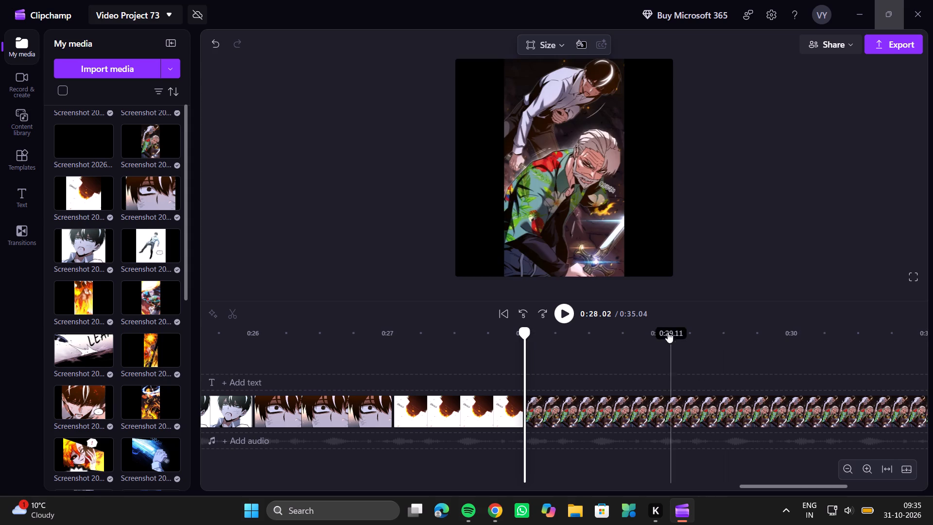
# Shorten the final clip of the two crouching men to about one second by splitting at 0:29.03 and deleting the remainder.
pyautogui.click(660, 330)
pyautogui.press('s')
pyautogui.press('BackSpace')
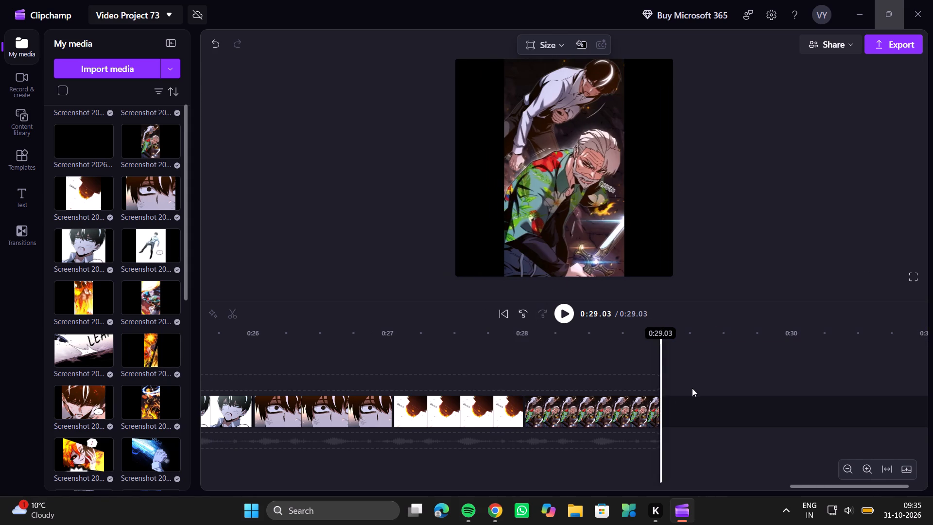
# Return the playhead to 0:00, select all clips on the timeline and open the effects choices for them.
pyautogui.hscroll(13, 583, 428)
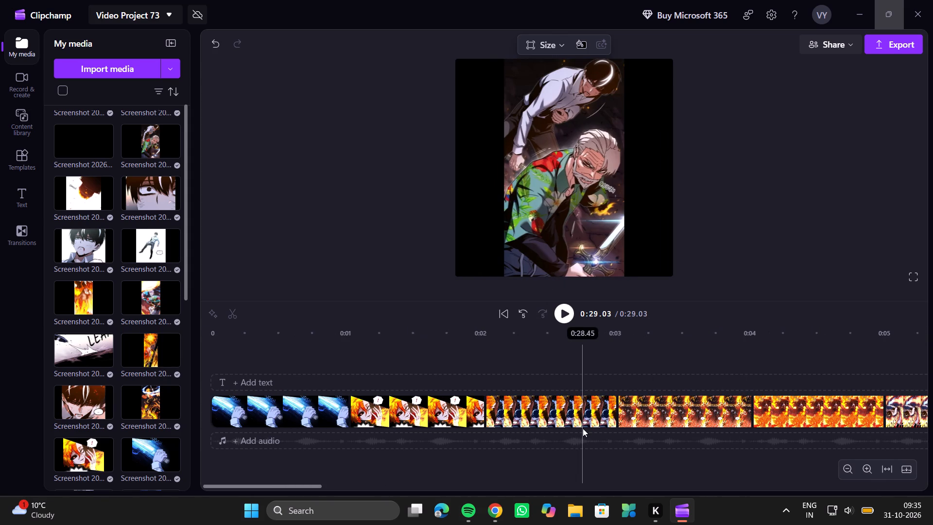
pyautogui.hscroll(4, 583, 428)
pyautogui.click(208, 354)
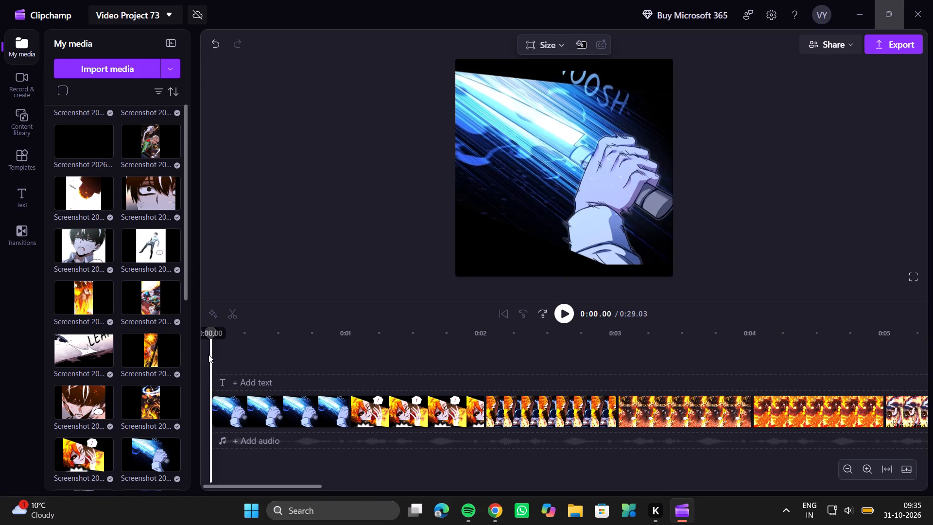
pyautogui.keyDown('ctrl'); pyautogui.scroll(-5, 304, 413); pyautogui.keyUp('ctrl')
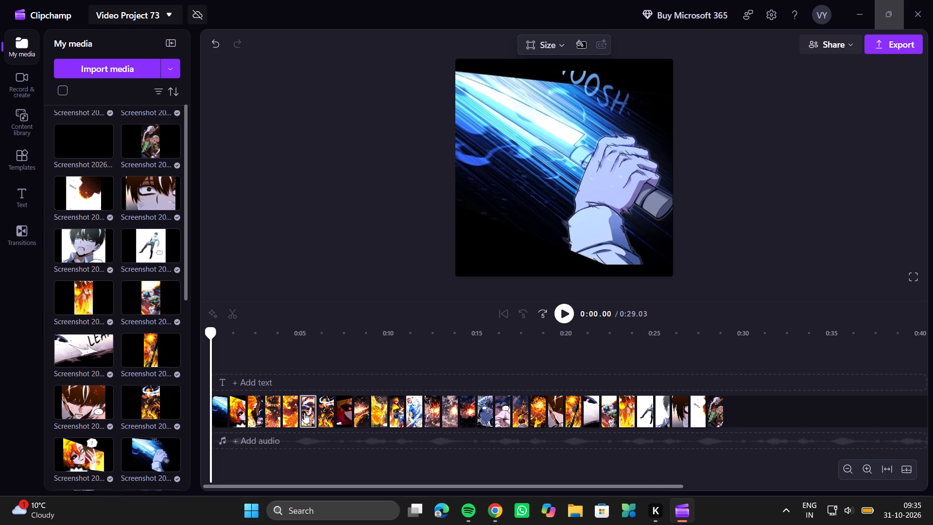
pyautogui.moveTo(222, 363); pyautogui.dragTo(269, 415)
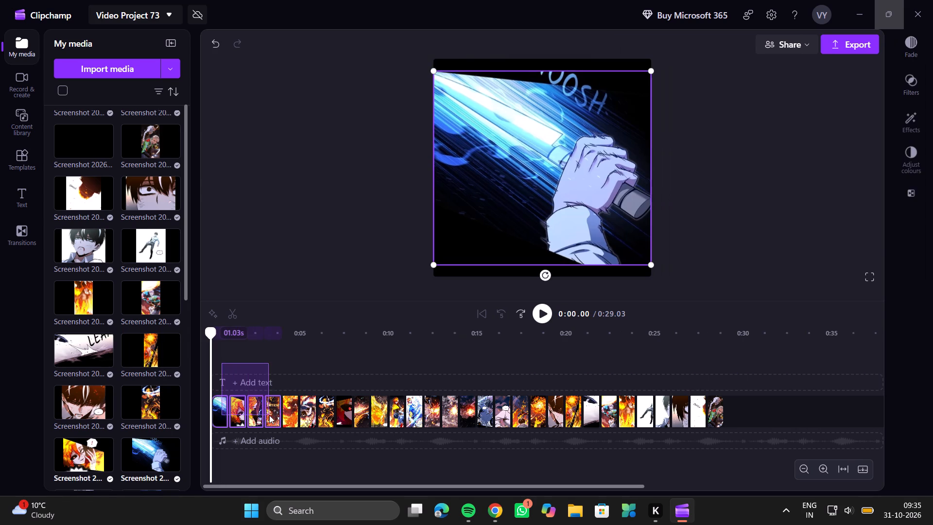
pyautogui.moveTo(269, 415); pyautogui.dragTo(750, 418)
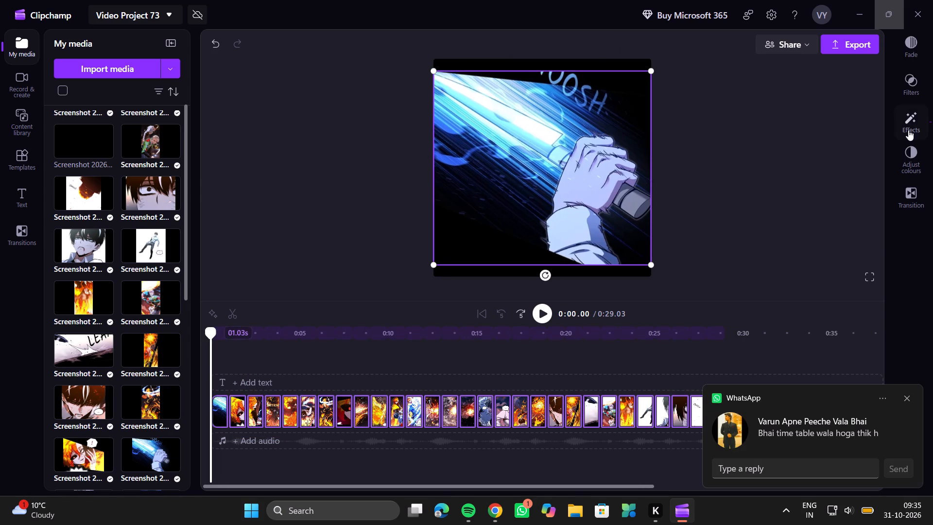
pyautogui.click(911, 124)
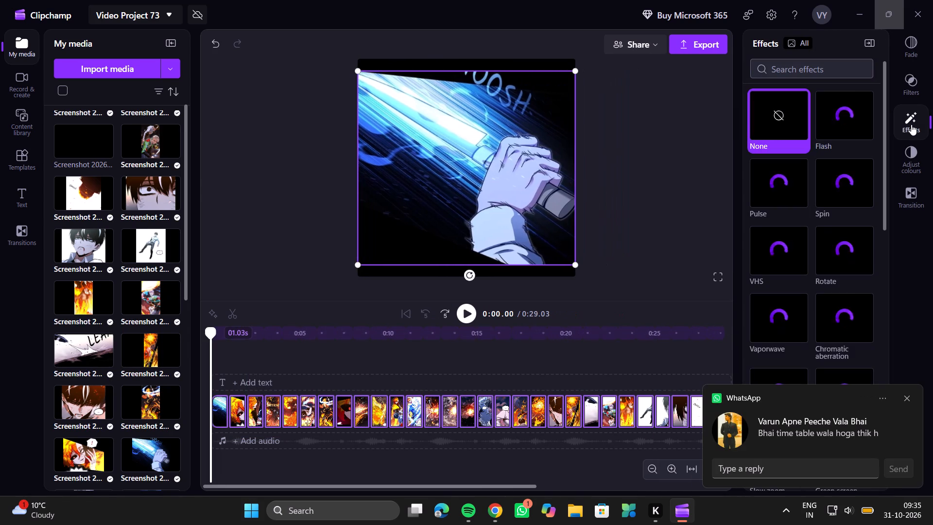
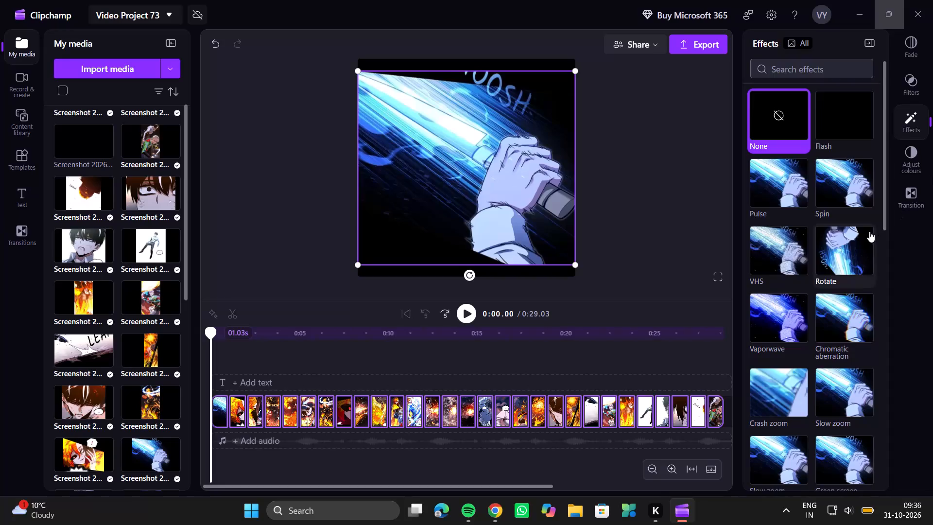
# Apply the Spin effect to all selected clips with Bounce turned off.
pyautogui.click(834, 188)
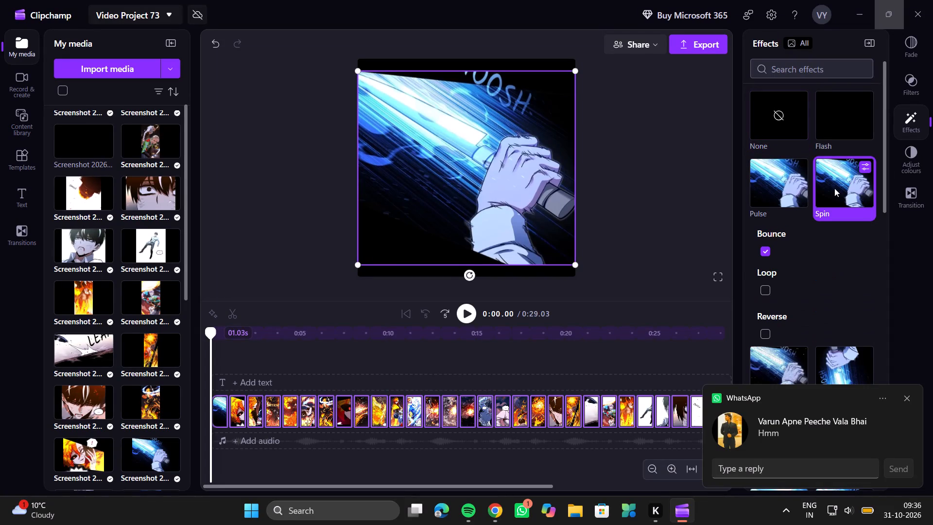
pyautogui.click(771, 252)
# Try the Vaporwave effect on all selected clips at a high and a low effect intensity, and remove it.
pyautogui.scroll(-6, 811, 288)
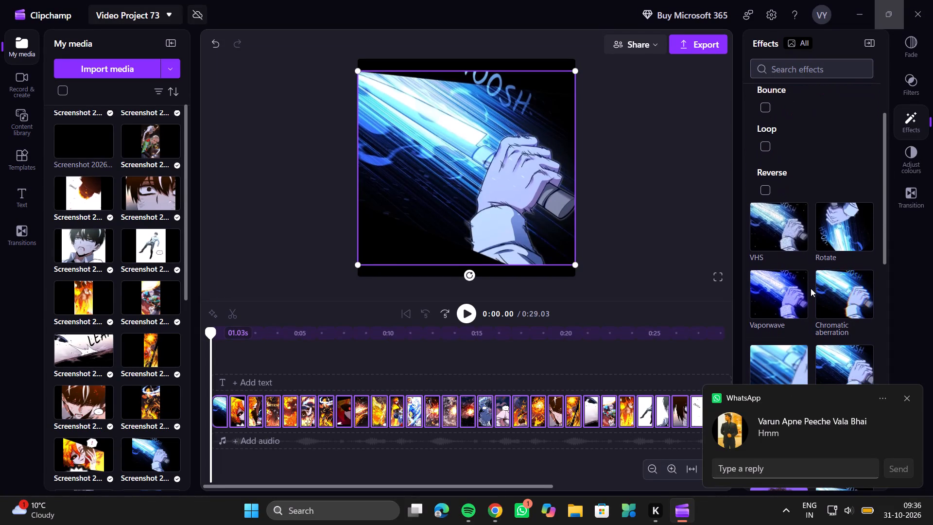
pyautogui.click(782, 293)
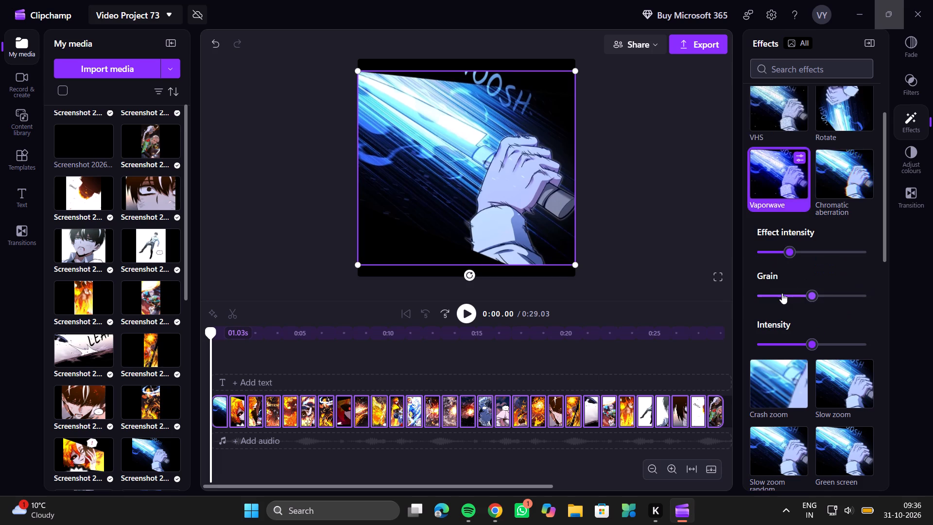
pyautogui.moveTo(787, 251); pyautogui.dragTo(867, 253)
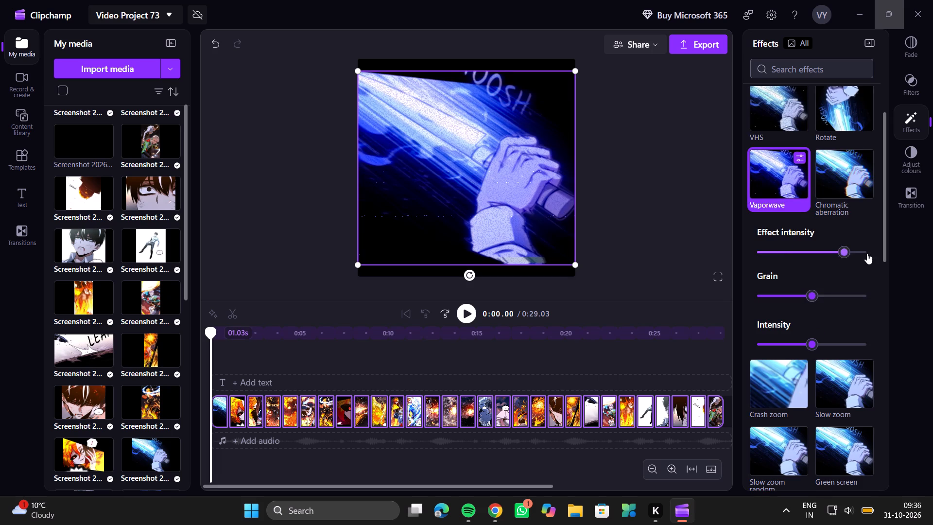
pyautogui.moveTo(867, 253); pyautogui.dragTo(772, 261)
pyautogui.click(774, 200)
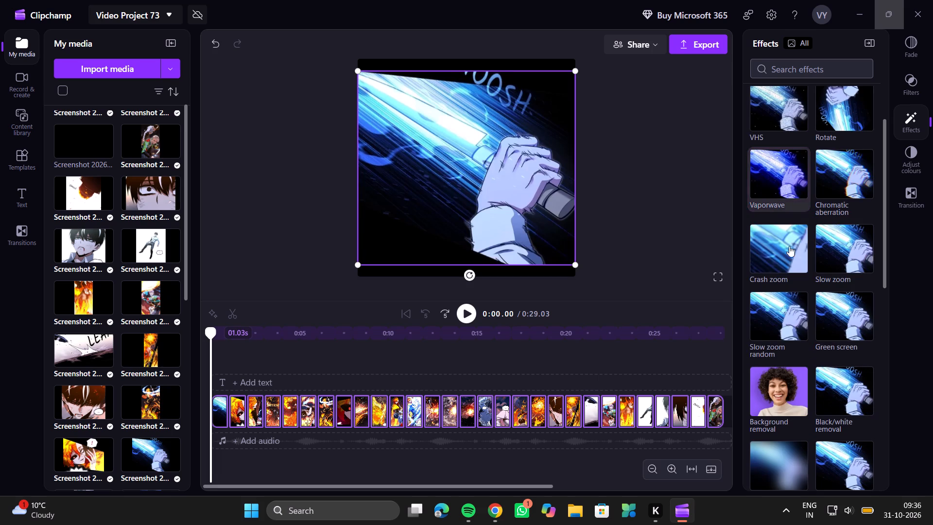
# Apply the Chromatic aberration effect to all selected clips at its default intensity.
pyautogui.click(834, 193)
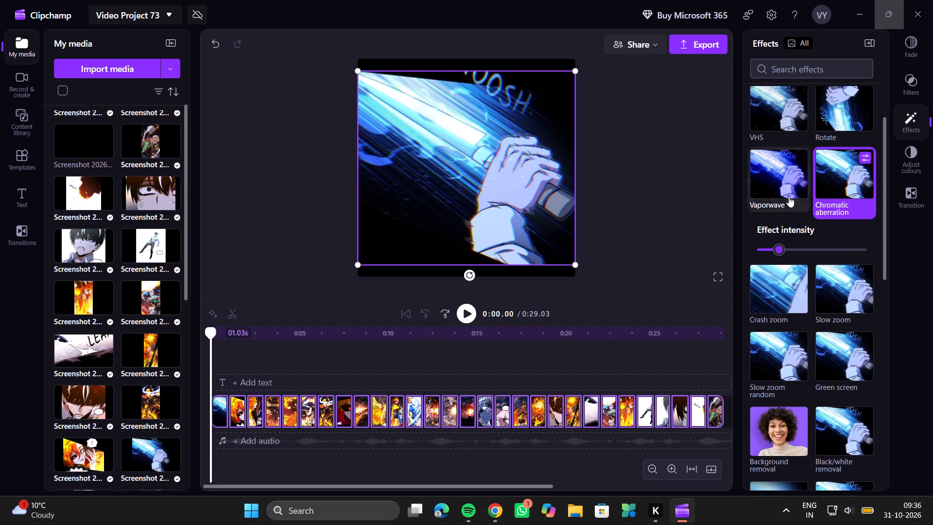
# Add the Slow zoom effect to all selected clips, centred, with the speed raised slightly above its minimum.
pyautogui.scroll(-4, 795, 275)
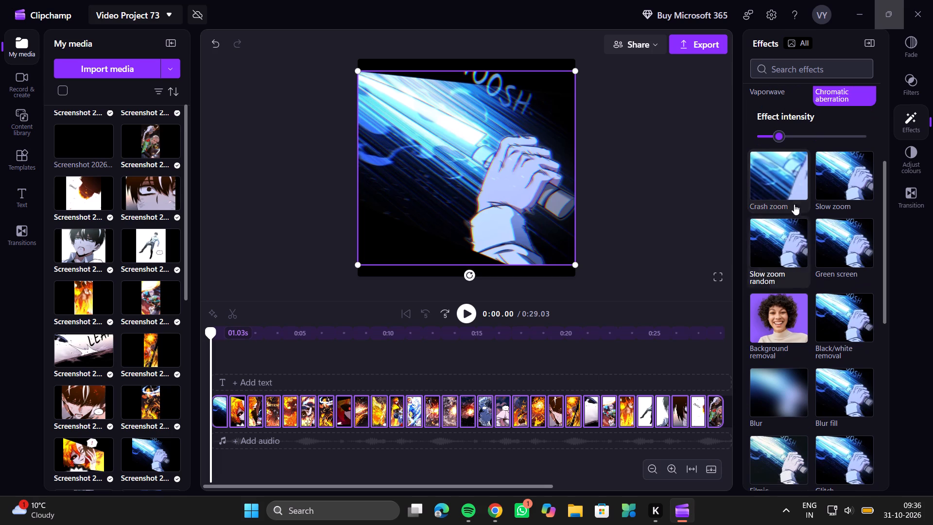
pyautogui.click(844, 182)
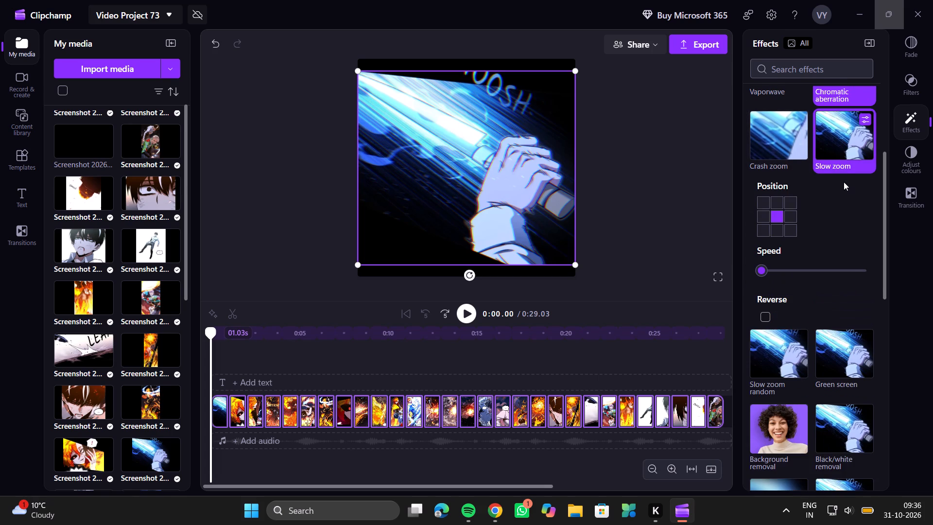
pyautogui.scroll(1, 844, 182)
pyautogui.moveTo(768, 295); pyautogui.dragTo(779, 296)
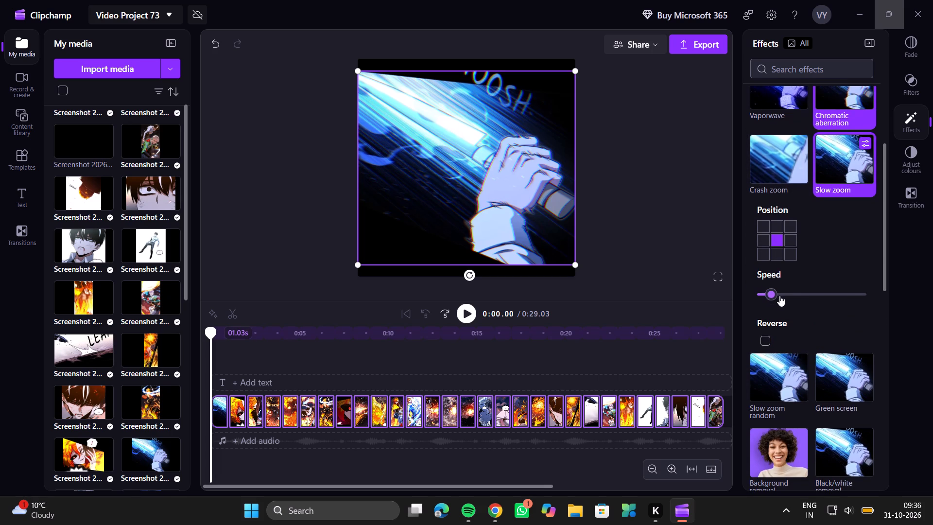
pyautogui.moveTo(779, 296); pyautogui.dragTo(779, 297)
pyautogui.moveTo(779, 297); pyautogui.dragTo(778, 297)
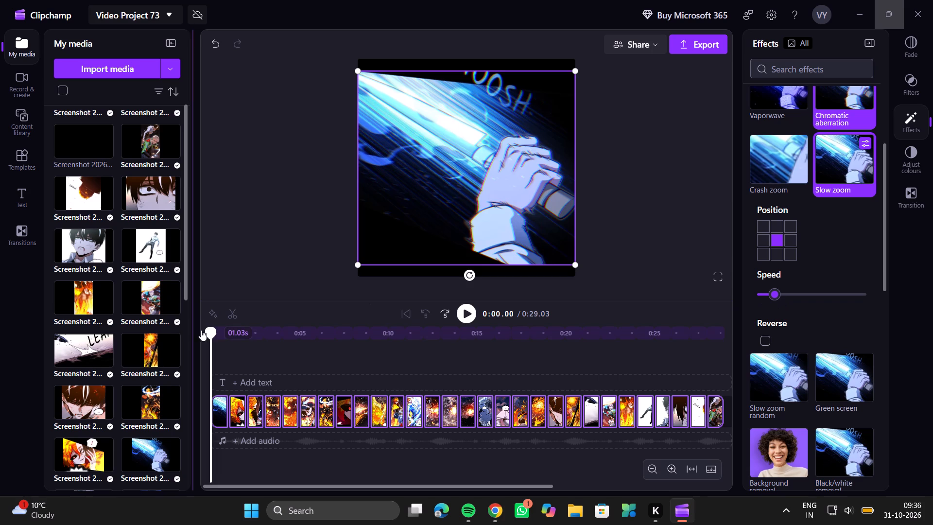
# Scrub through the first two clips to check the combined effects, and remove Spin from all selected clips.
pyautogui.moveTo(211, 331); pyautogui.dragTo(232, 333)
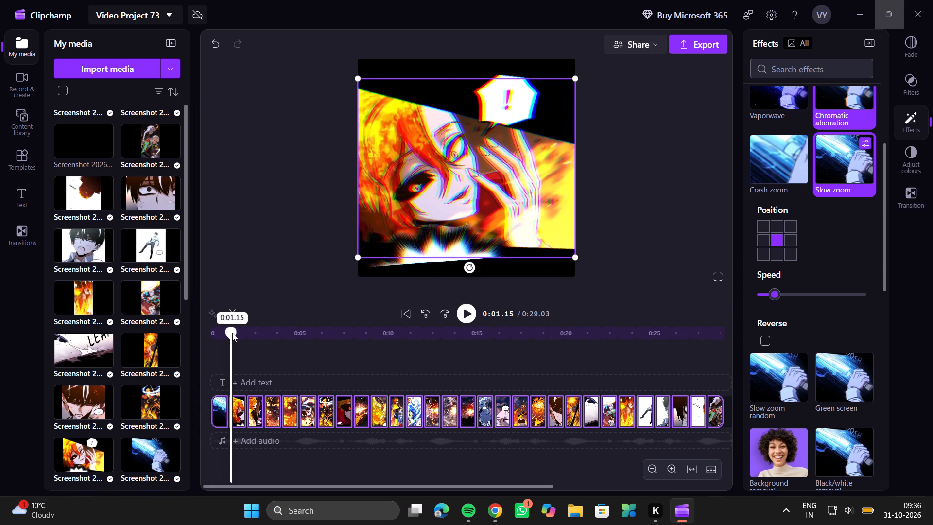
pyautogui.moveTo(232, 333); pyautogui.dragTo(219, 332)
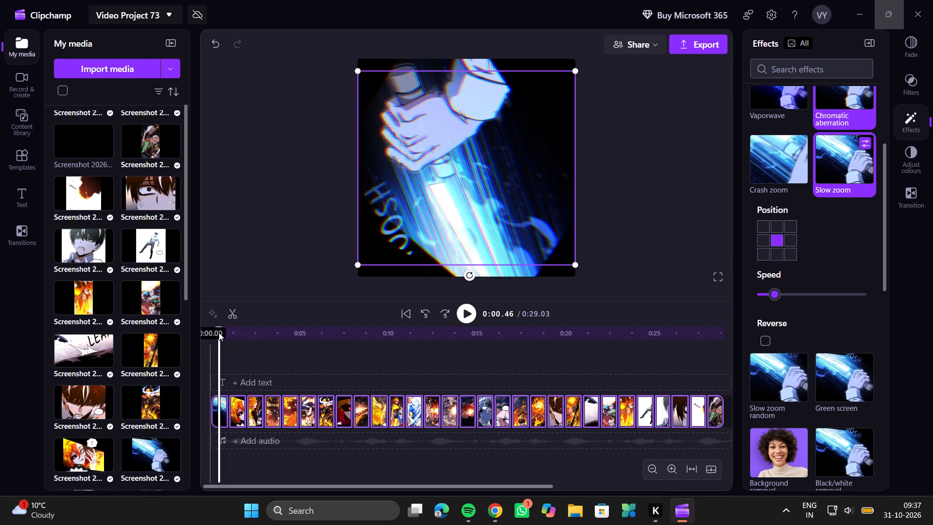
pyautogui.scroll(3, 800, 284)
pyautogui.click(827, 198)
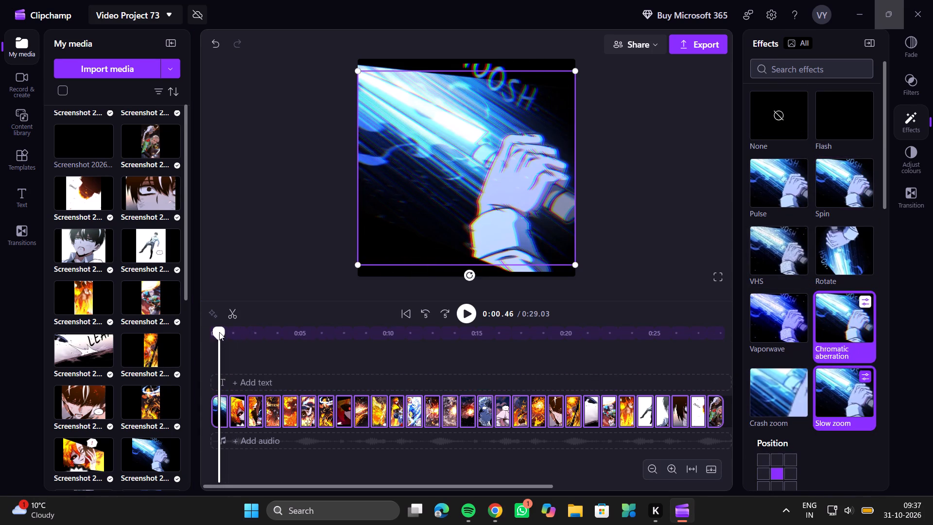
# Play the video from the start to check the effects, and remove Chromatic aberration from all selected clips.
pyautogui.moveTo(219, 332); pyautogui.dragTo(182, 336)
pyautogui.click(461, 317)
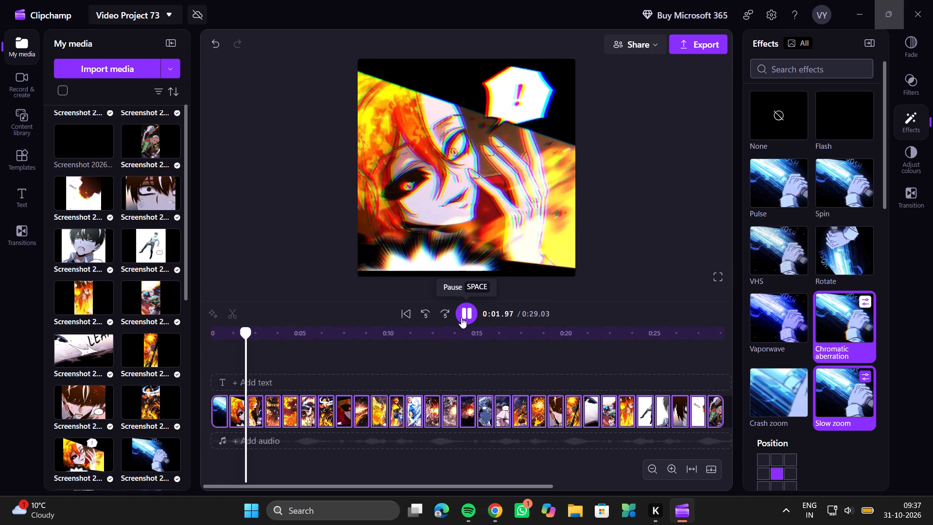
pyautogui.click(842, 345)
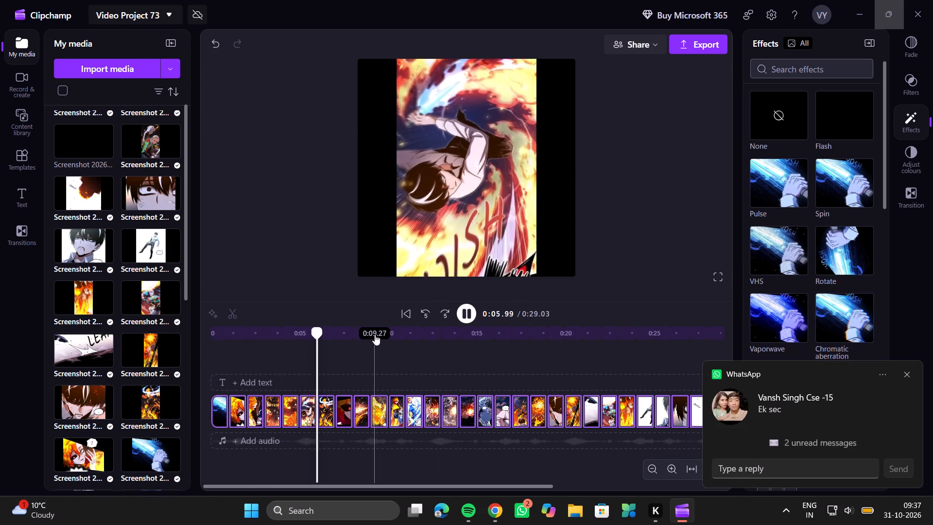
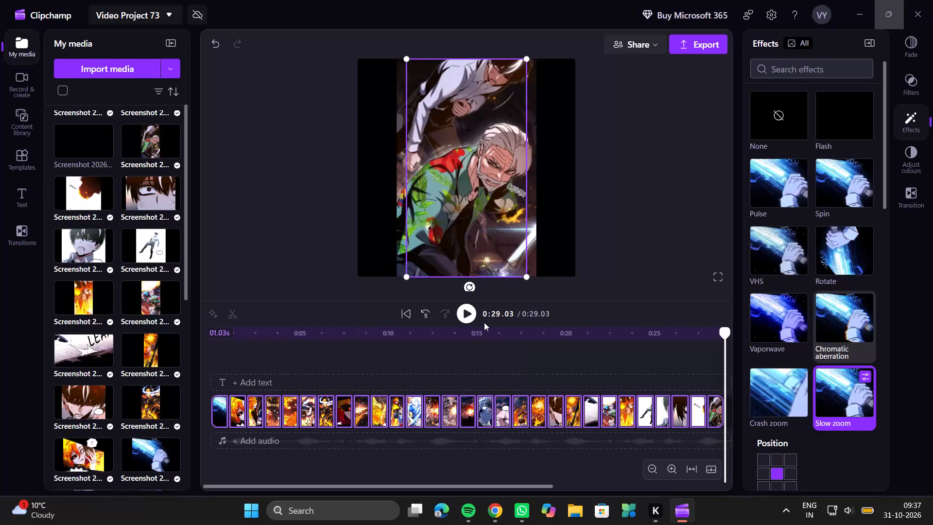
# Play the whole video from the start to review the Slow zoom effect on every clip.
pyautogui.click(210, 356)
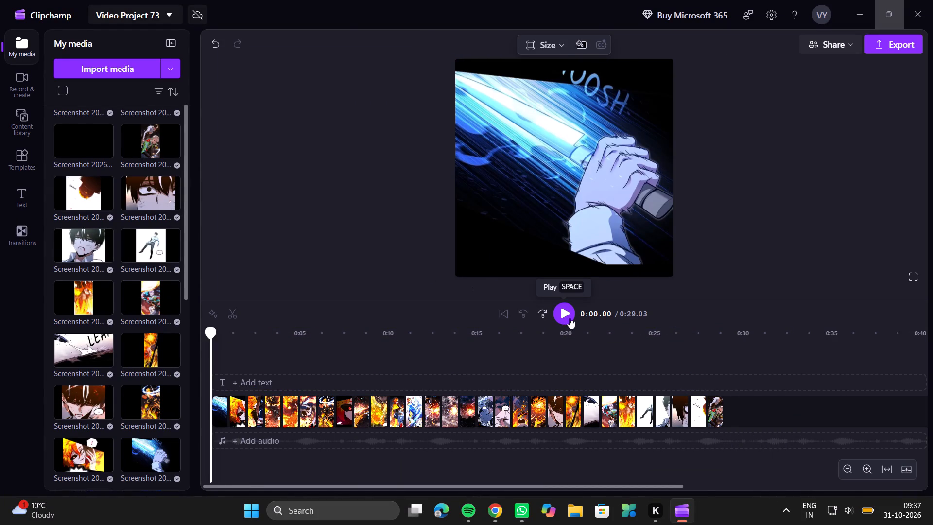
pyautogui.click(570, 318)
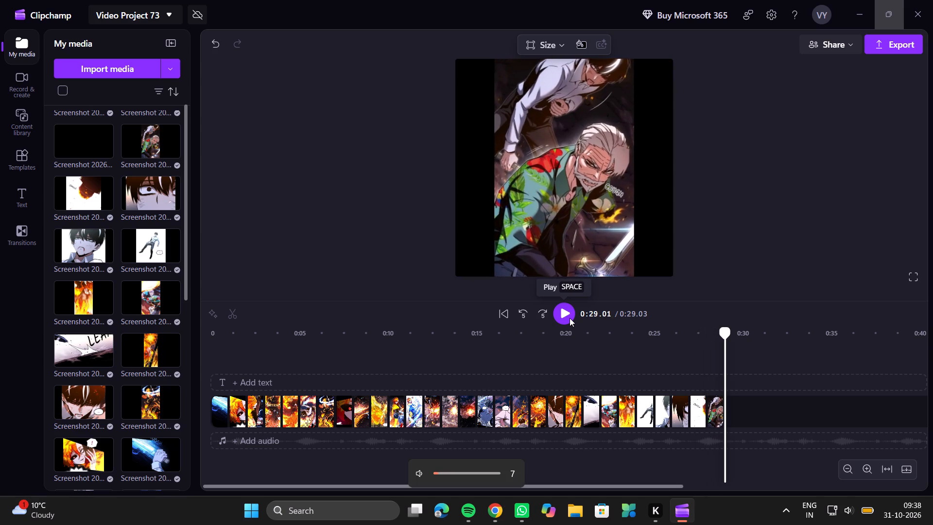
# Change the video's aspect ratio to a tall portrait format.
pyautogui.click(586, 231)
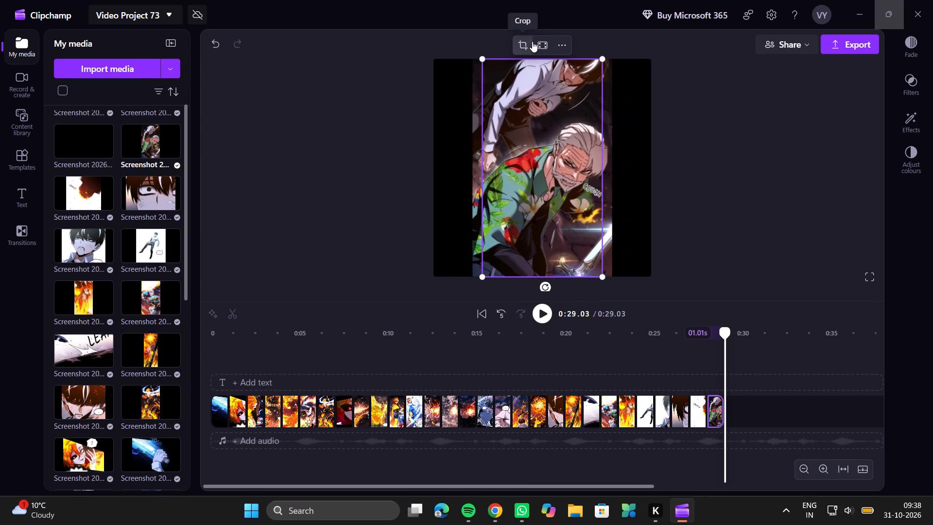
pyautogui.click(677, 94)
pyautogui.click(540, 35)
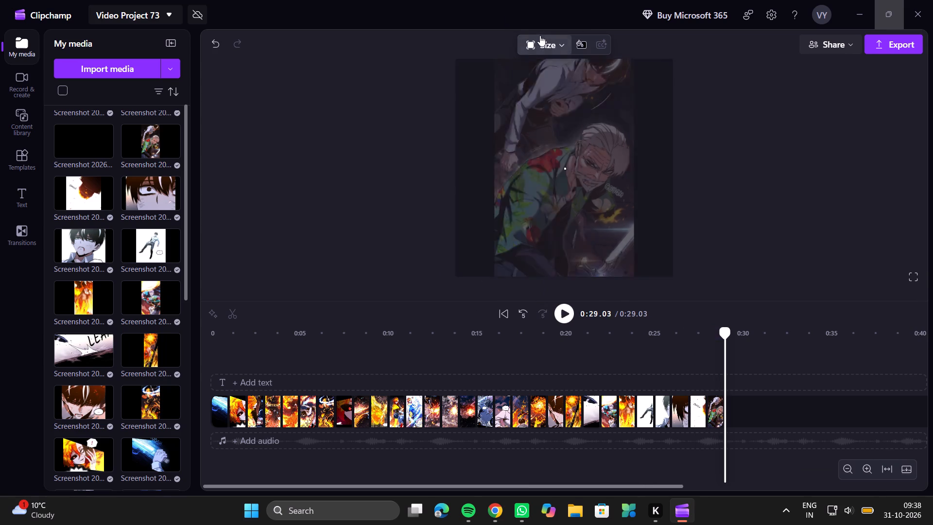
pyautogui.click(573, 101)
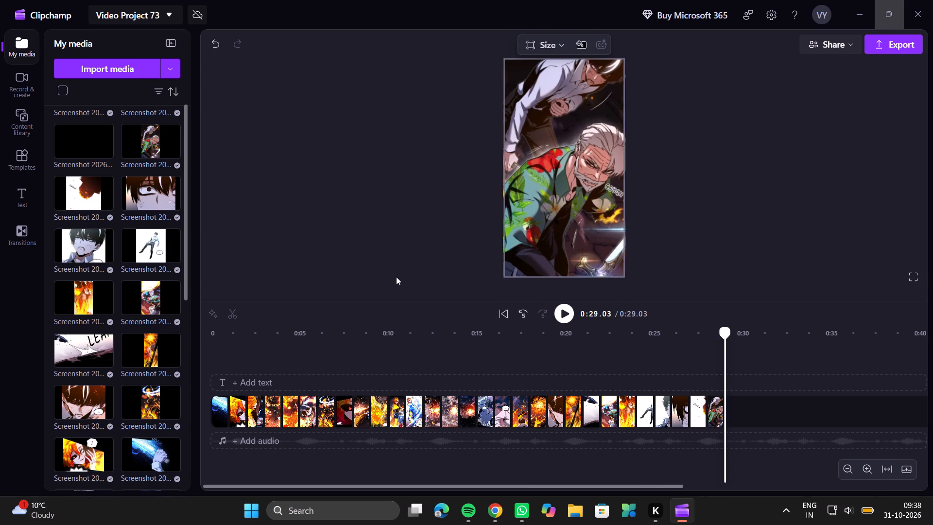
# Scrub through the first two clips, and reverse Slow zoom on the third clip at a slightly lower speed.
pyautogui.click(218, 409)
pyautogui.click(217, 341)
pyautogui.moveTo(217, 341); pyautogui.dragTo(218, 341)
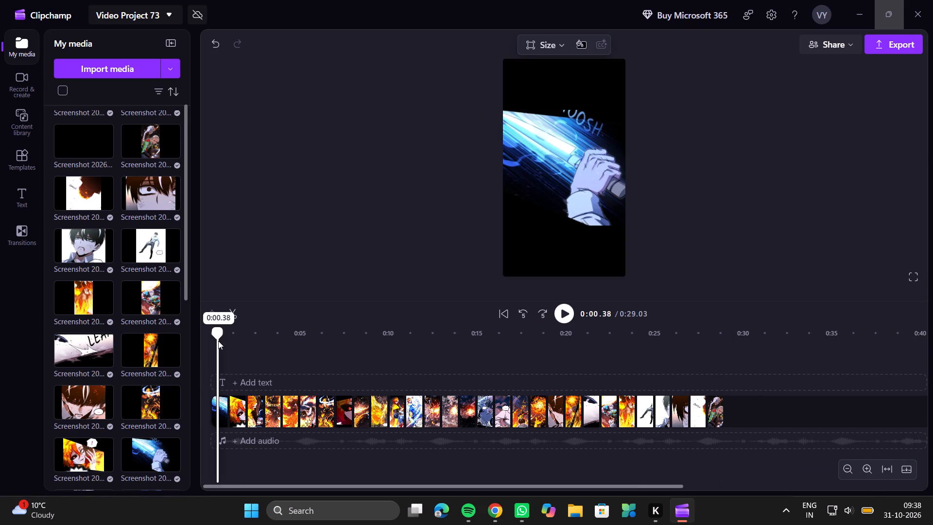
pyautogui.moveTo(218, 341); pyautogui.dragTo(234, 345)
pyautogui.click(236, 410)
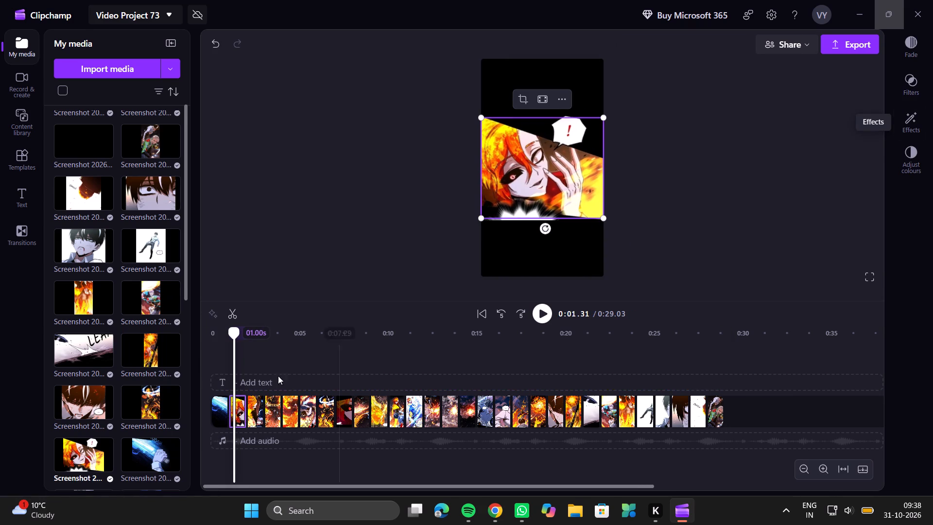
pyautogui.click(254, 412)
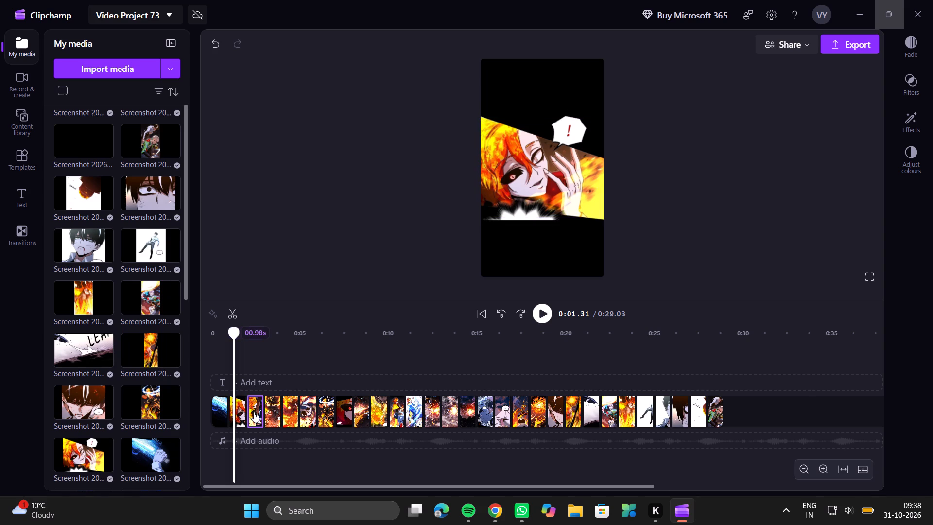
pyautogui.click(909, 114)
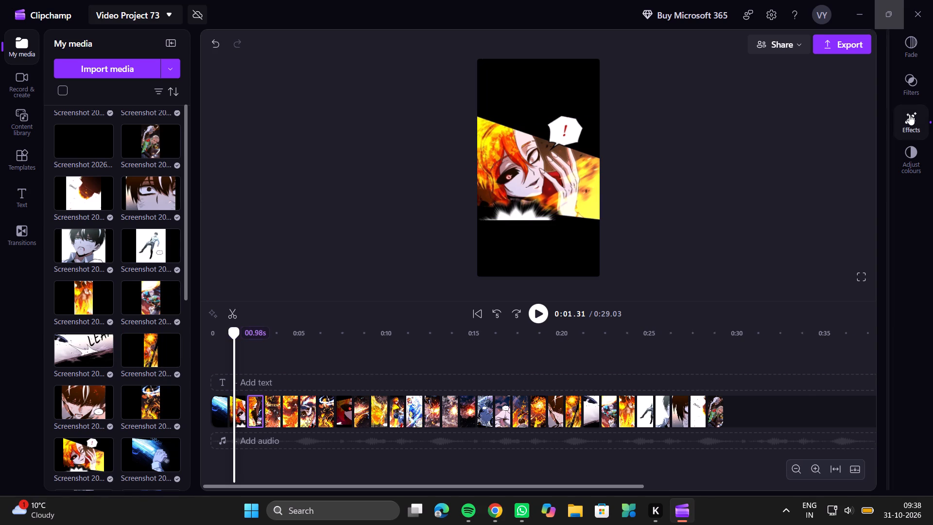
pyautogui.click(765, 297)
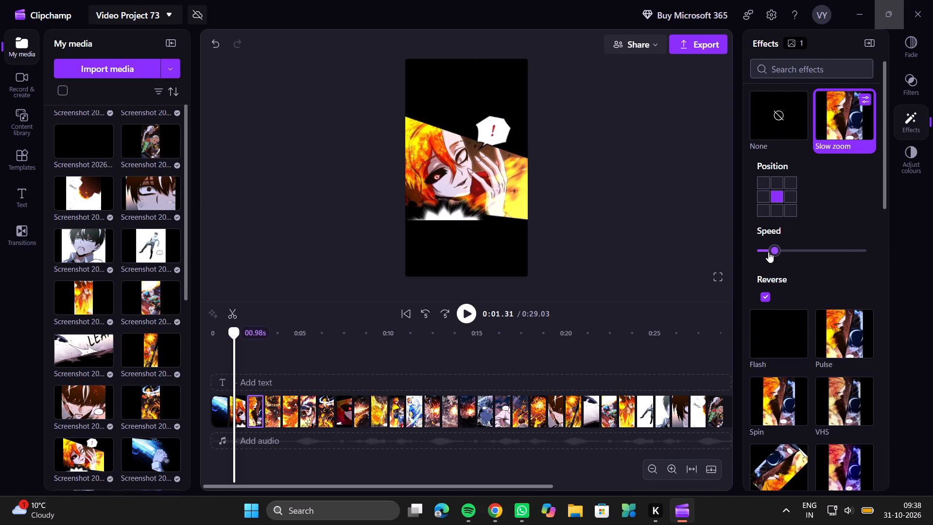
pyautogui.click(768, 252)
# Reverse Slow zoom on the fifth and seventh clips, lowering the effect speed slightly on each.
pyautogui.click(294, 409)
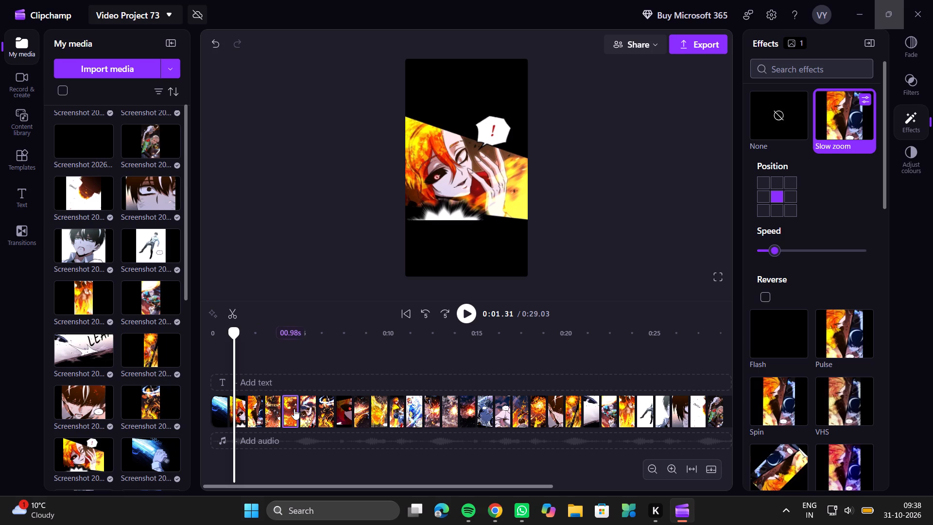
pyautogui.click(764, 301)
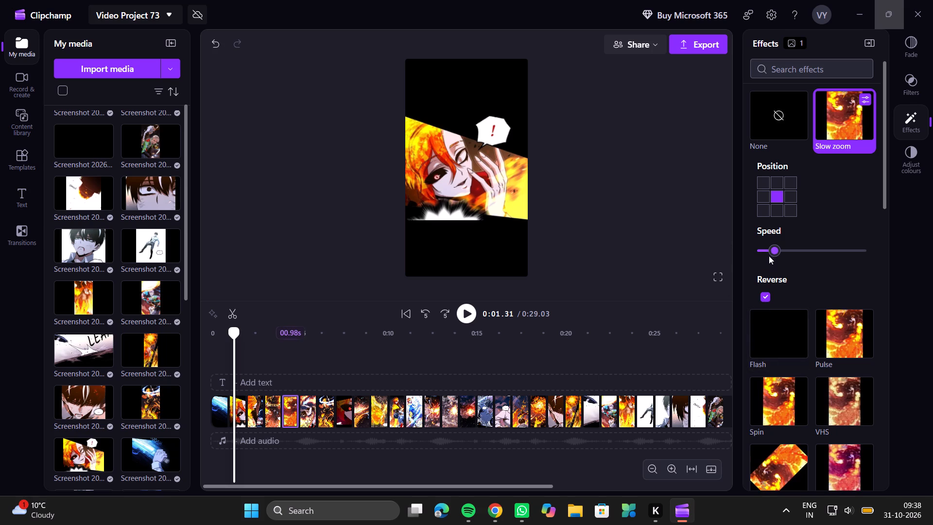
pyautogui.click(769, 249)
pyautogui.click(769, 249)
pyautogui.click(328, 412)
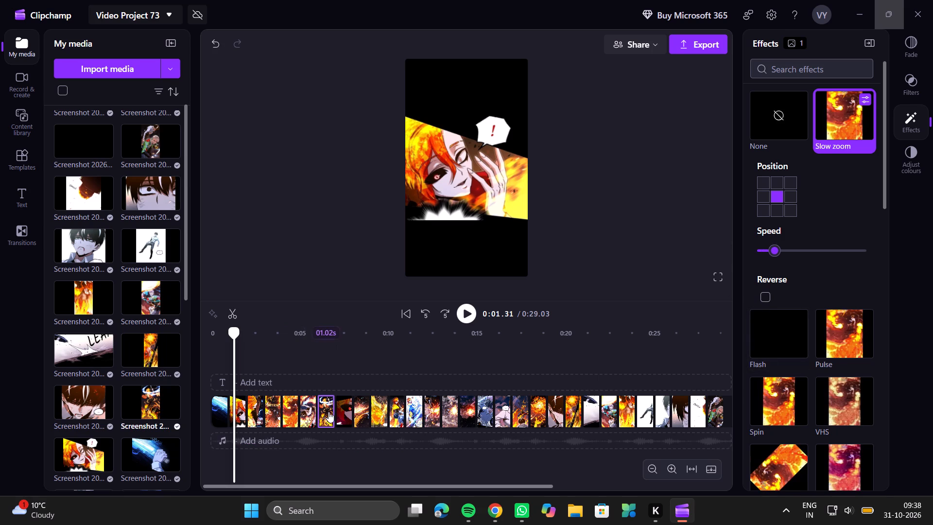
pyautogui.click(771, 249)
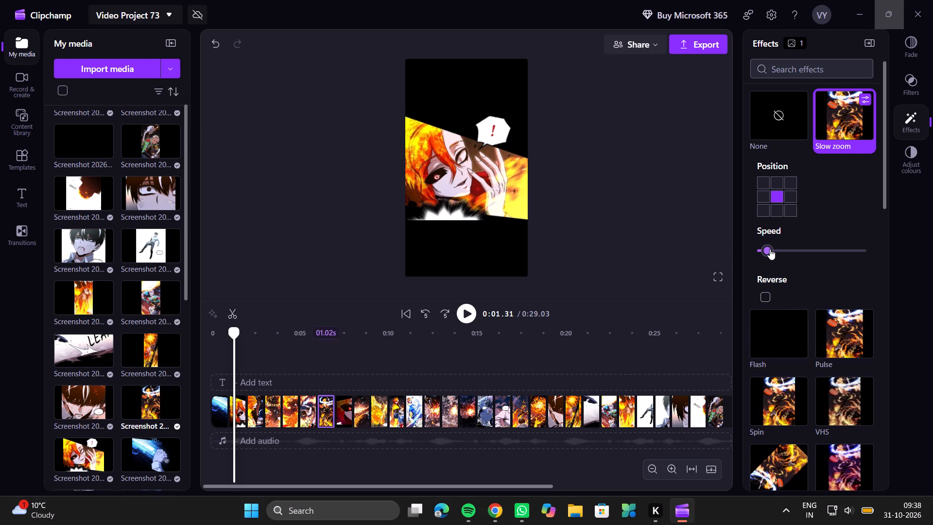
pyautogui.click(770, 298)
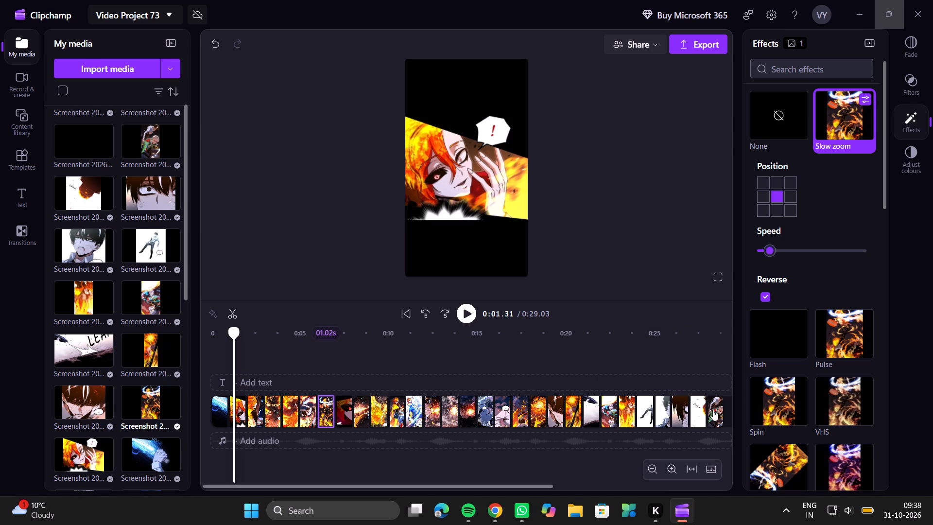
# Reverse Slow zoom on the last clip and the 24th clip, slightly lowering the 24th clip's effect speed.
pyautogui.click(713, 410)
pyautogui.click(767, 297)
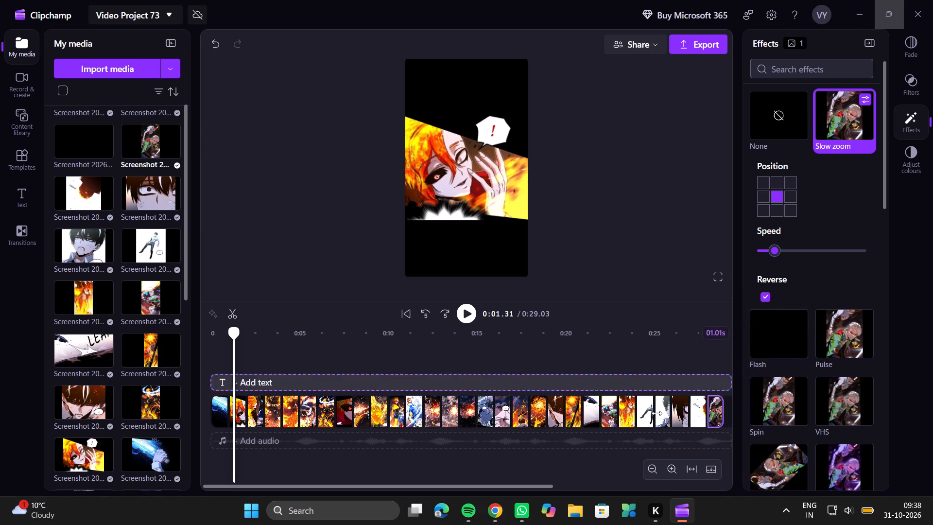
pyautogui.click(626, 410)
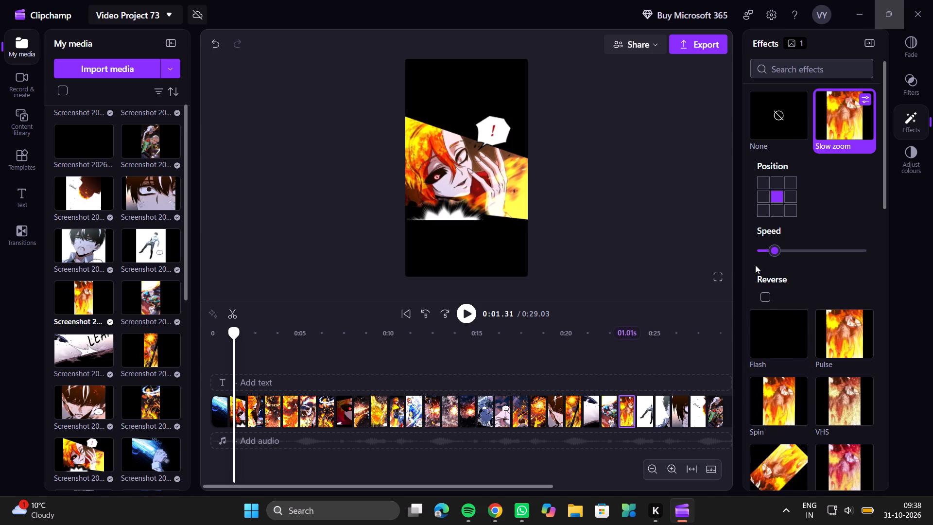
pyautogui.click(772, 256)
pyautogui.click(767, 289)
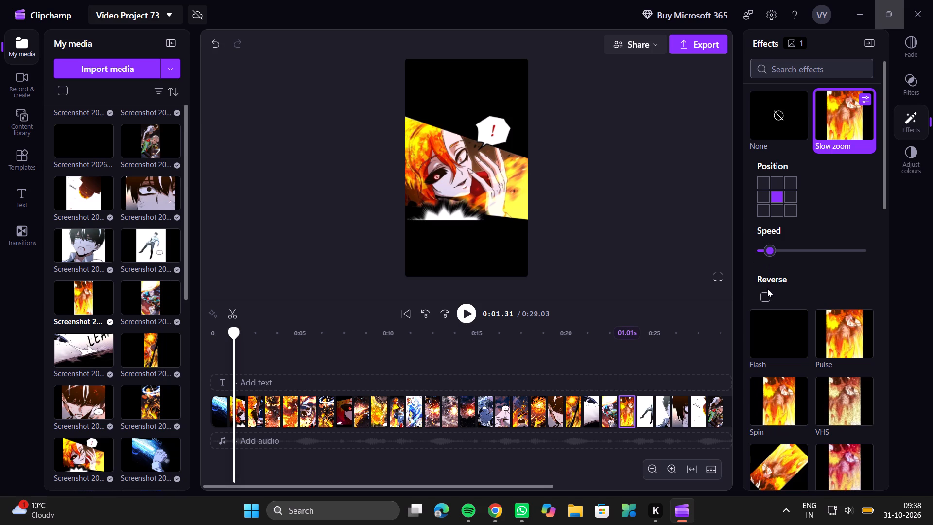
pyautogui.click(766, 294)
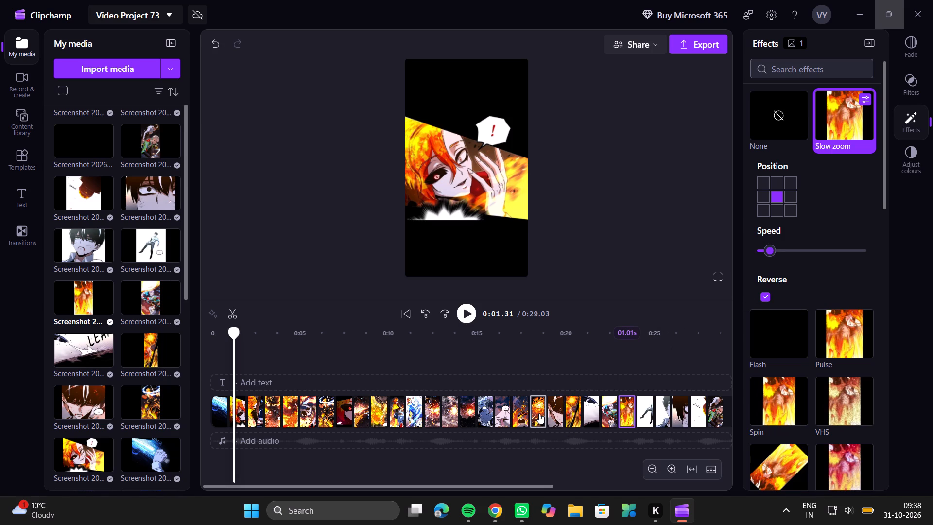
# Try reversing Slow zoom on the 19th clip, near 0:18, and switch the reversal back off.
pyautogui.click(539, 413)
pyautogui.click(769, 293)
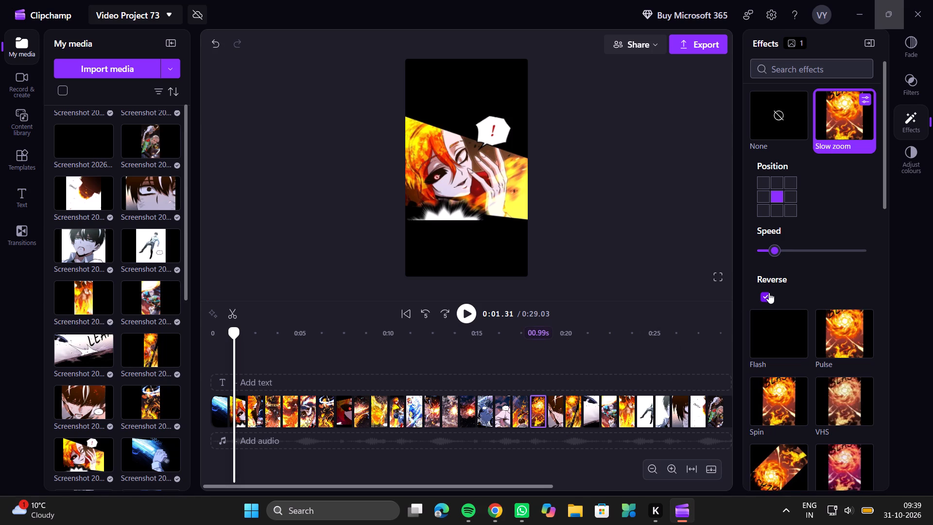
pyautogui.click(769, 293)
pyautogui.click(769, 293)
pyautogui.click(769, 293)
# Look through the other available effects for the 18th clip, near 0:17.
pyautogui.click(523, 409)
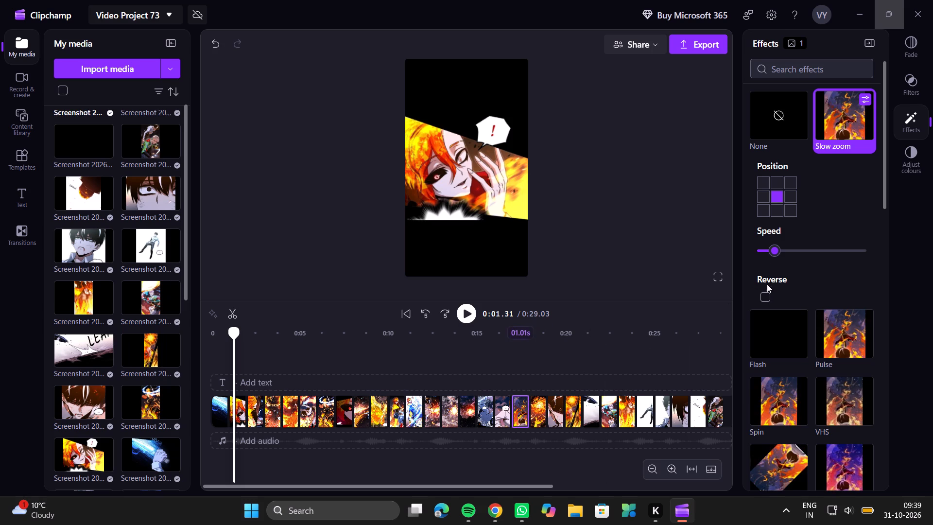
pyautogui.moveTo(769, 249); pyautogui.dragTo(775, 248)
pyautogui.scroll(-7, 783, 390)
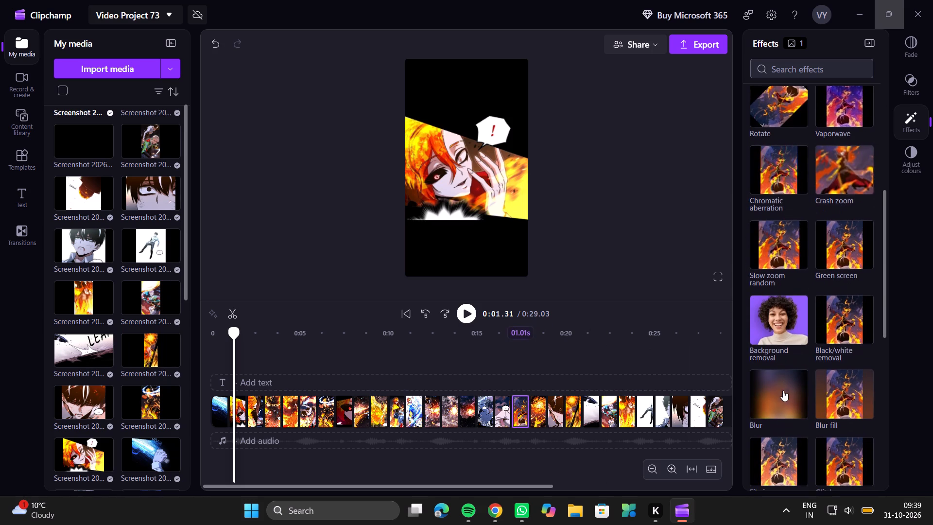
pyautogui.scroll(-3, 762, 343)
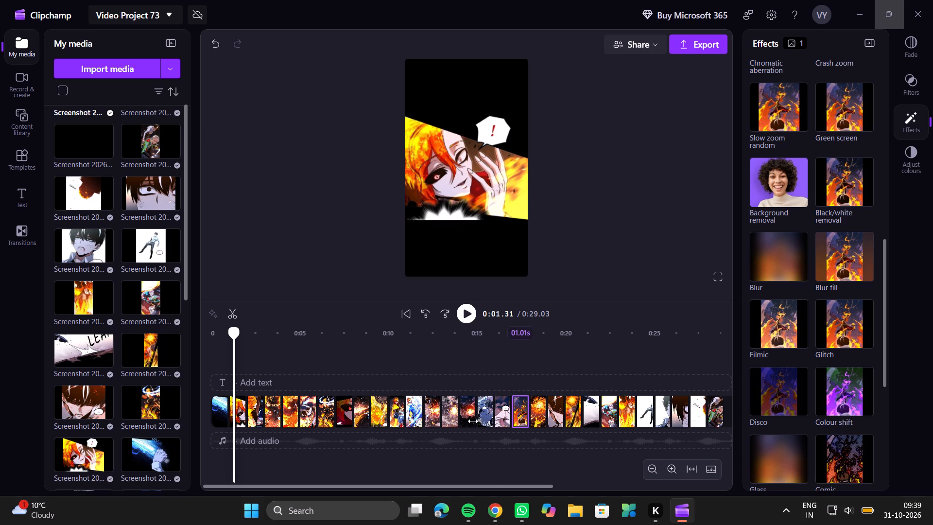
# Reverse Slow zoom on the 16th clip, near 0:15, showing the dark-haired fighter raising a sword.
pyautogui.click(484, 364)
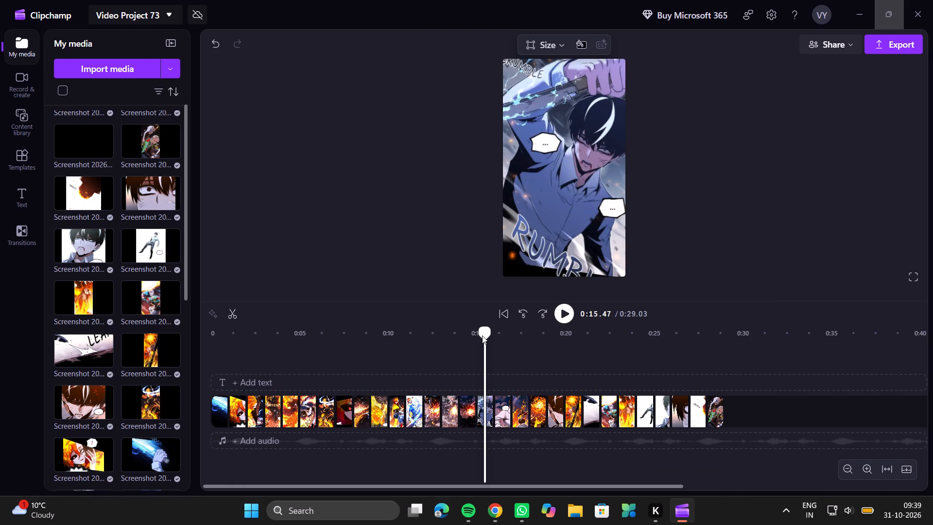
pyautogui.click(482, 335)
pyautogui.click(488, 400)
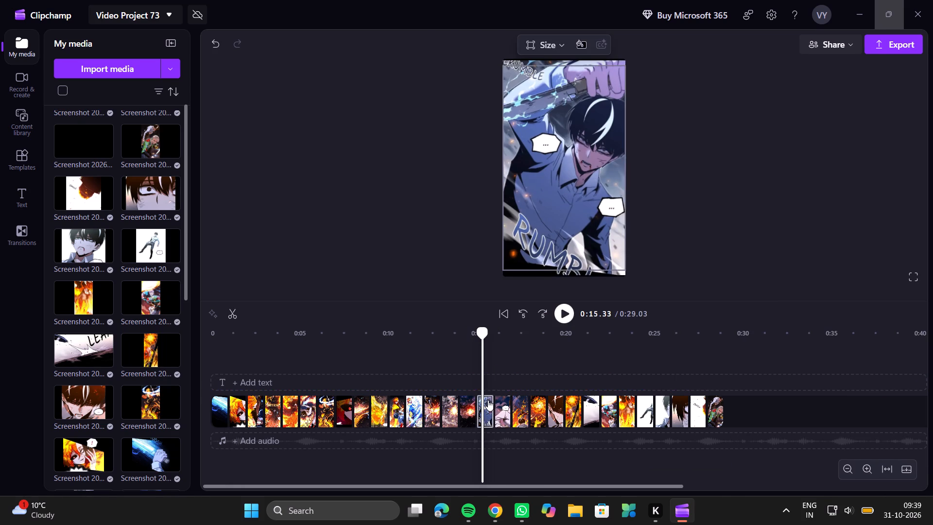
pyautogui.click(916, 118)
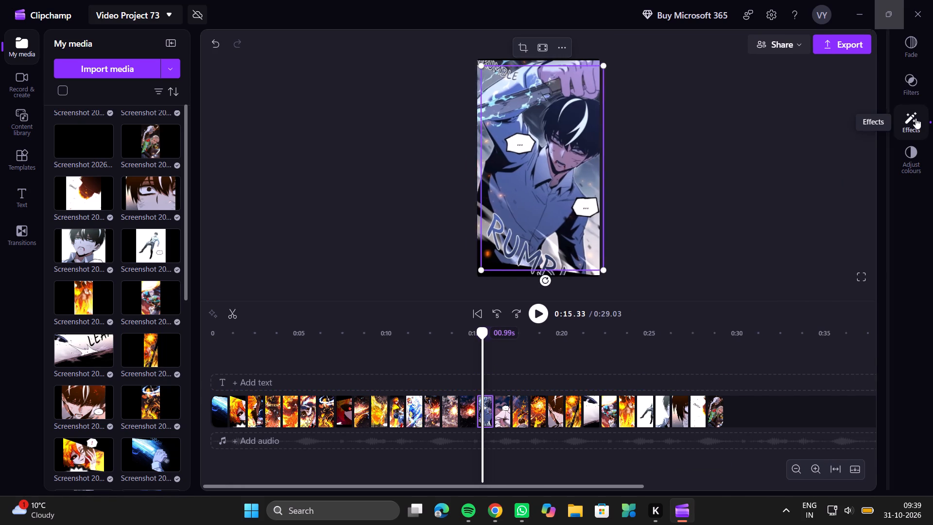
pyautogui.click(762, 300)
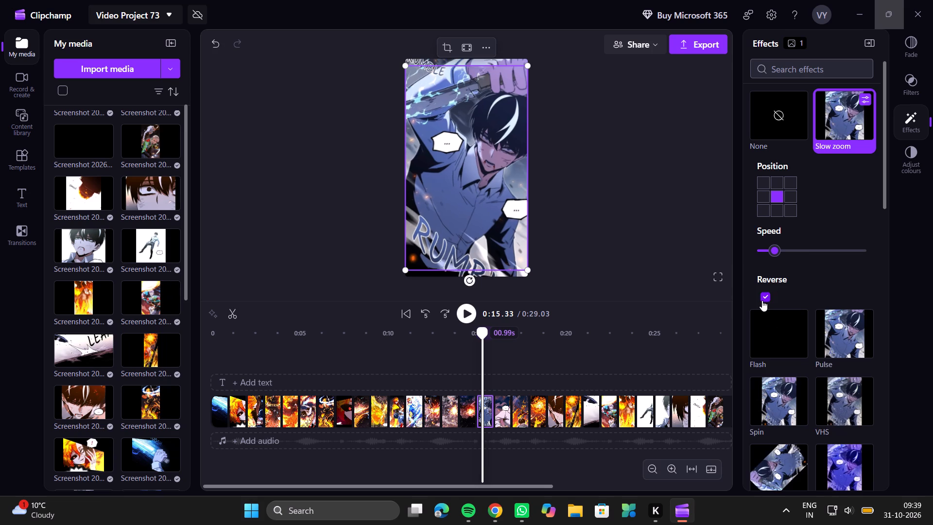
# Move the playhead to the 14th clip, at about 0:13.3.
pyautogui.click(443, 357)
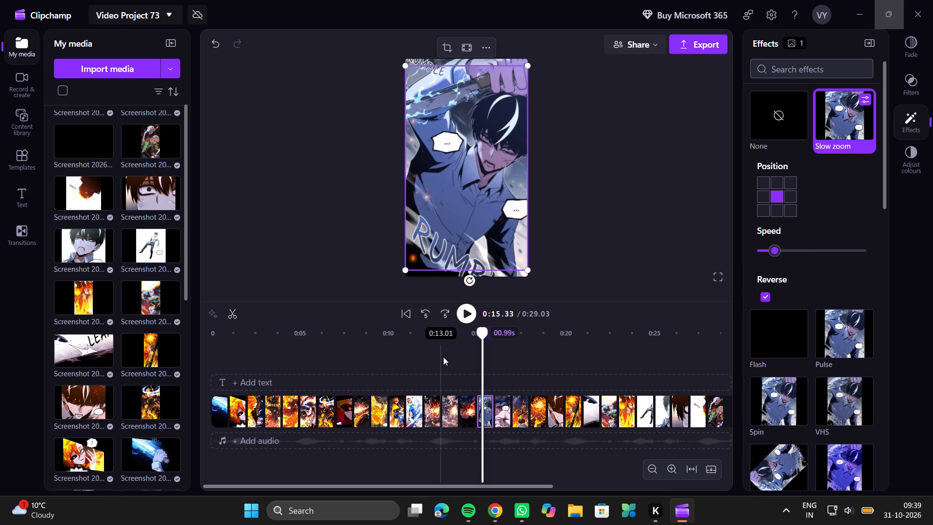
pyautogui.moveTo(441, 334); pyautogui.dragTo(446, 337)
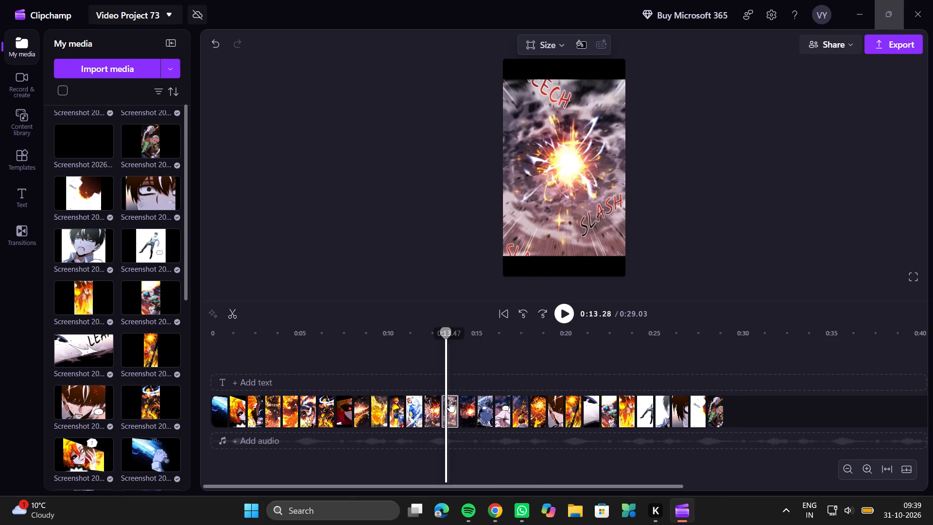
# Reverse Slow zoom on the 14th clip, near 0:13, showing the fiery explosion in dark clouds.
pyautogui.click(449, 402)
pyautogui.click(916, 111)
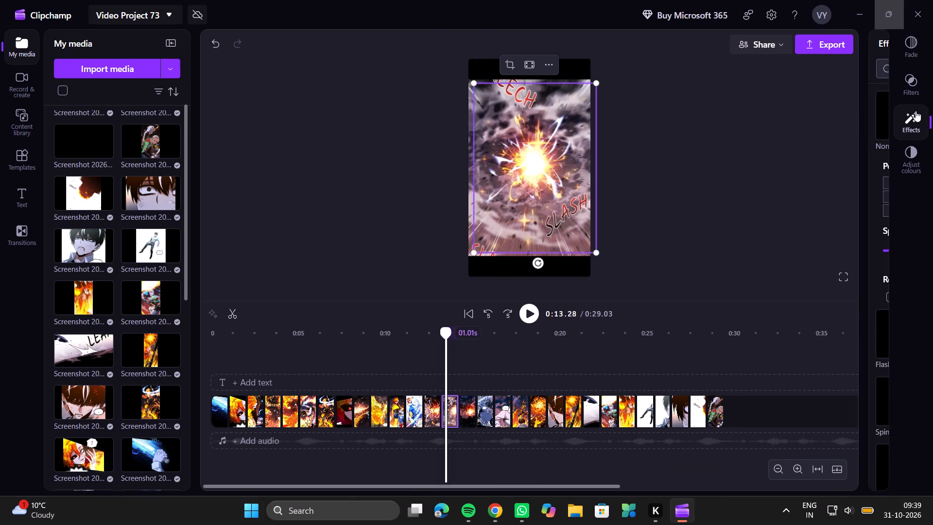
pyautogui.click(765, 297)
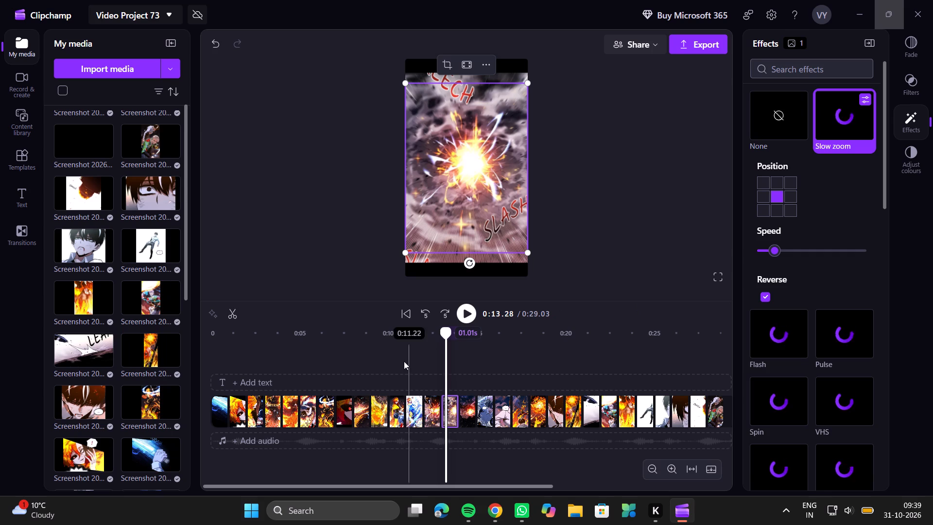
# Reverse Slow zoom on the 11th clip, near 0:10.5, showing the orange-haired fighter, and raise the effect's speed slightly.
pyautogui.click(404, 361)
pyautogui.click(394, 411)
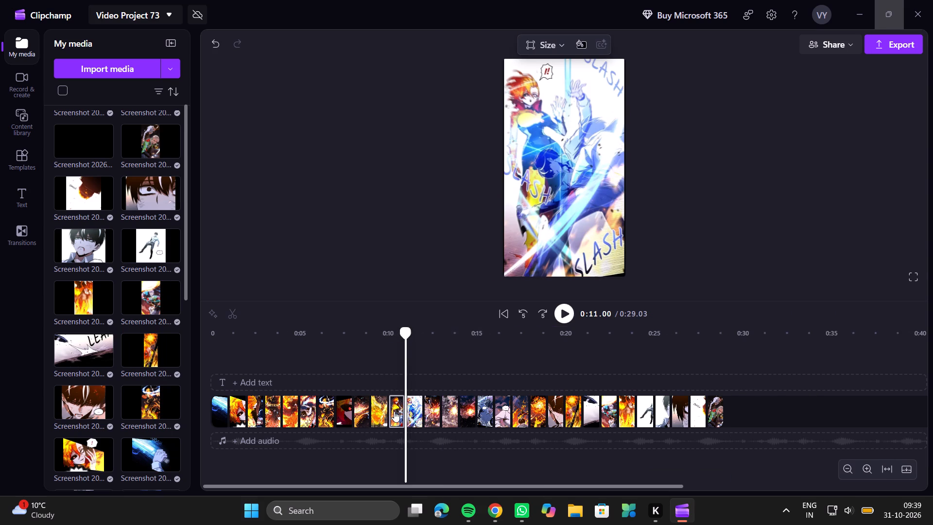
pyautogui.click(918, 116)
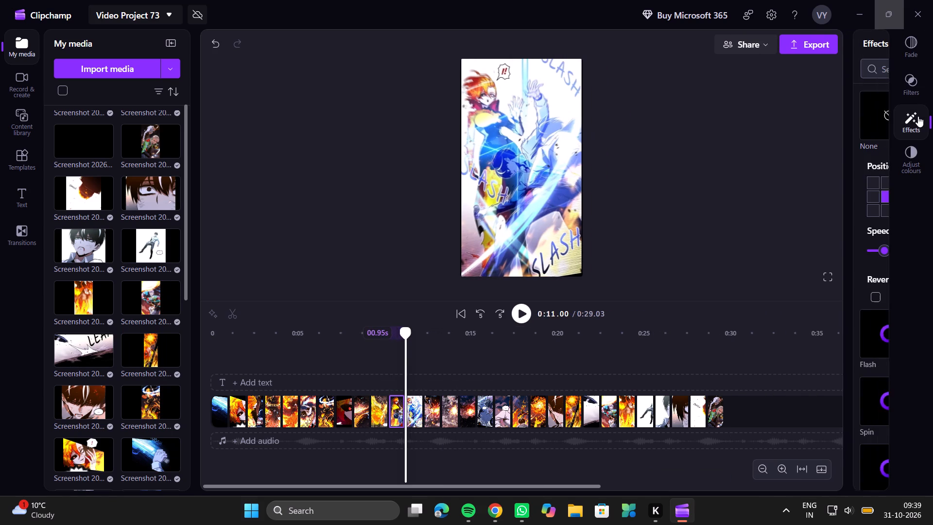
pyautogui.click(768, 296)
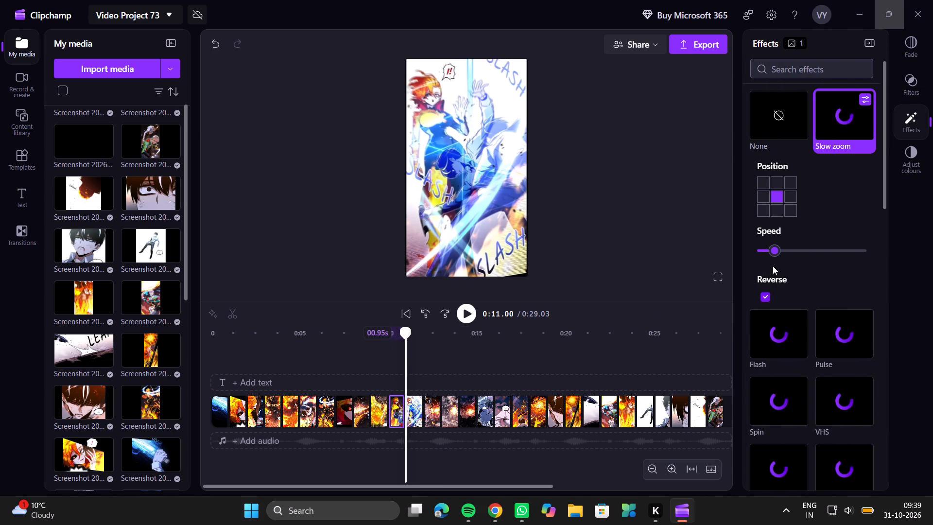
pyautogui.moveTo(777, 249); pyautogui.dragTo(794, 251)
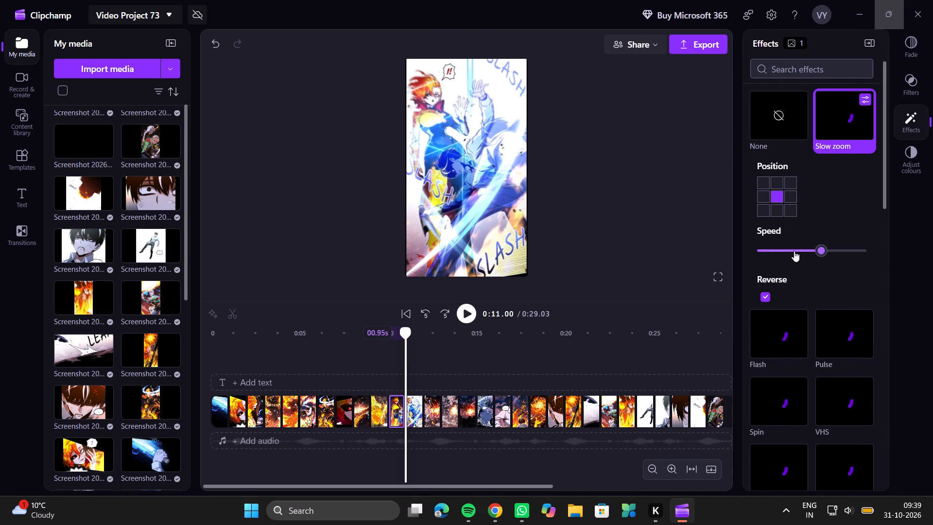
pyautogui.moveTo(794, 251); pyautogui.dragTo(783, 254)
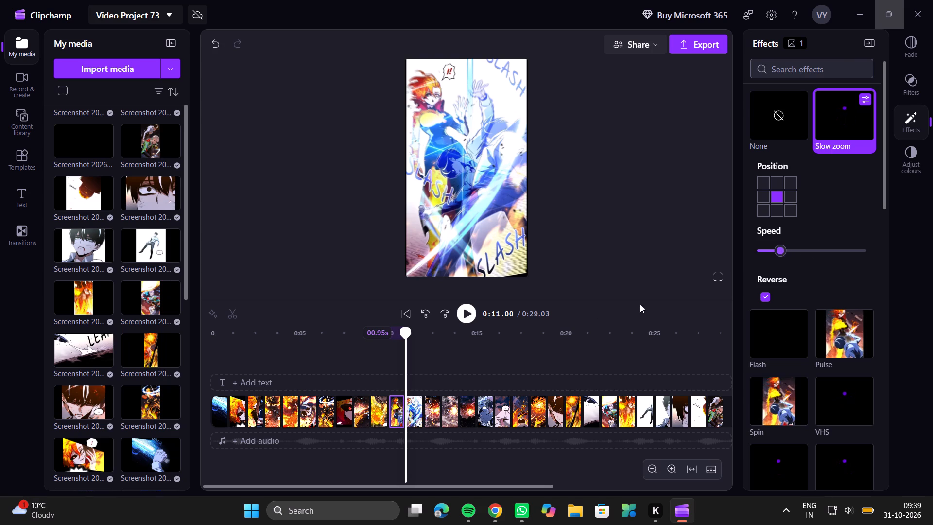
# Scrub back and forth across the 11th clip to preview its zoom, finishing with the playhead at about 0:09.
pyautogui.moveTo(404, 332); pyautogui.dragTo(381, 333)
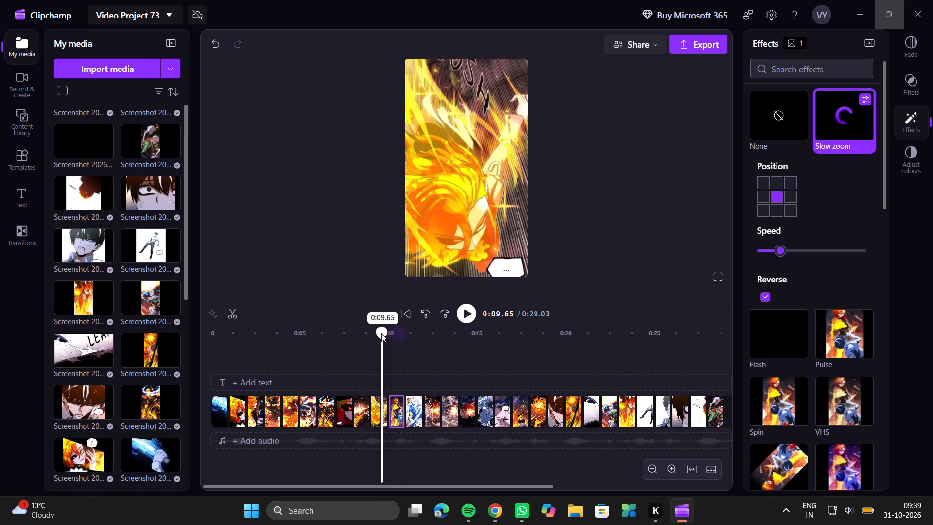
pyautogui.moveTo(381, 333); pyautogui.dragTo(409, 338)
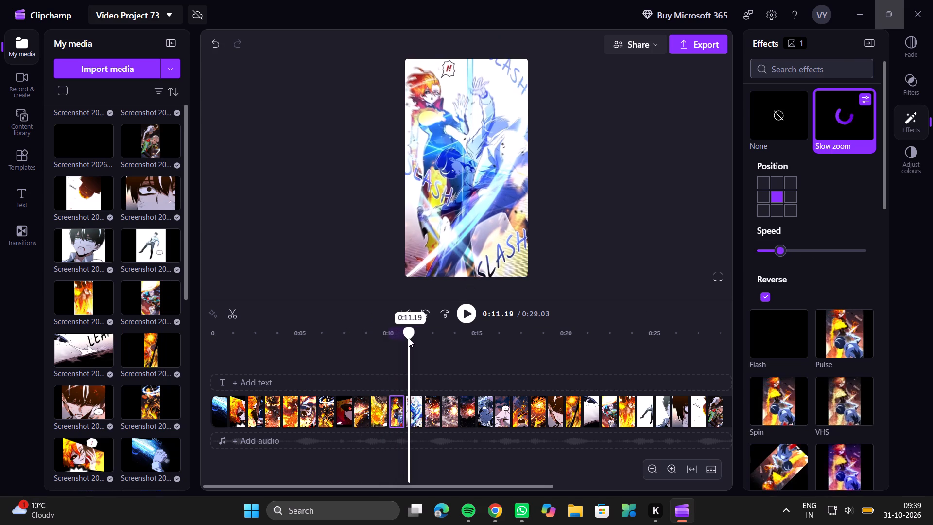
pyautogui.moveTo(409, 338); pyautogui.dragTo(428, 338)
pyautogui.click(371, 367)
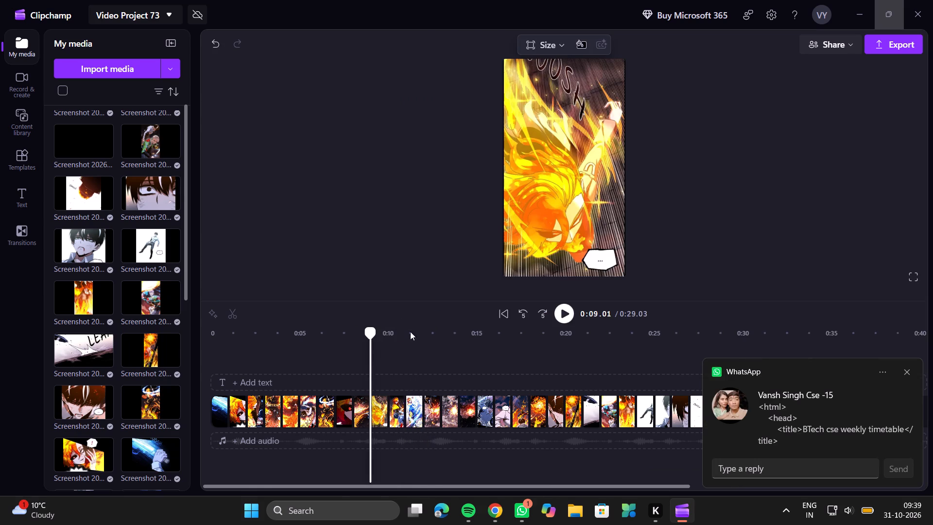
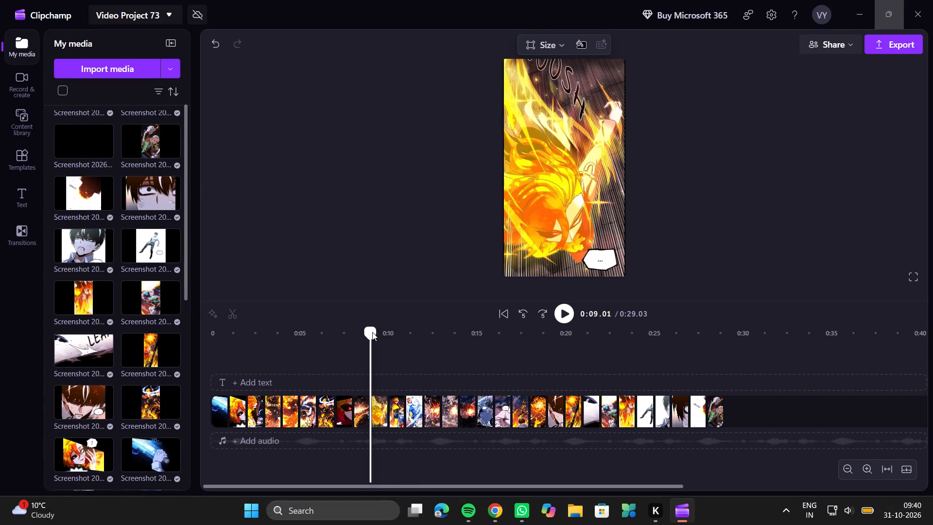
# Raise the Slow zoom speed to about a quarter of its range on the 9th clip, the fiery slash scene near 0:08.
pyautogui.moveTo(372, 332); pyautogui.dragTo(347, 339)
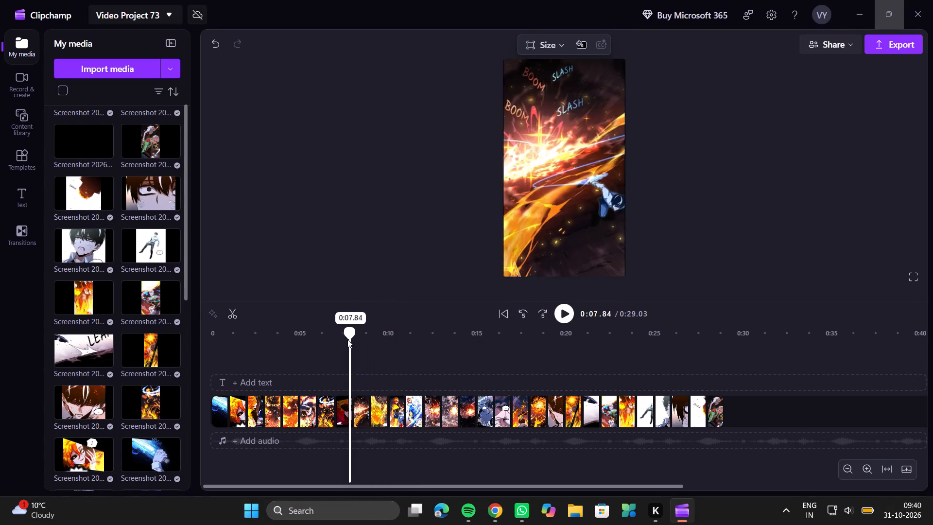
pyautogui.moveTo(347, 339); pyautogui.dragTo(355, 344)
pyautogui.click(362, 424)
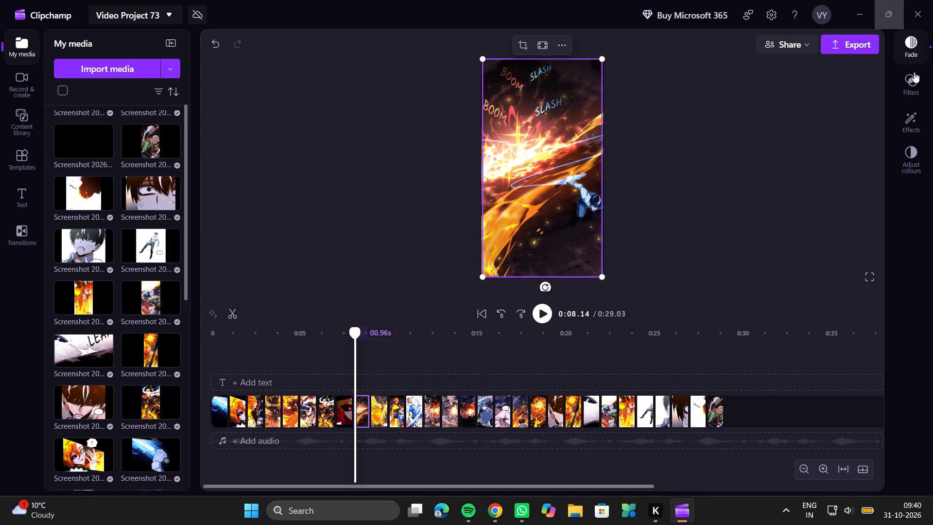
pyautogui.click(914, 118)
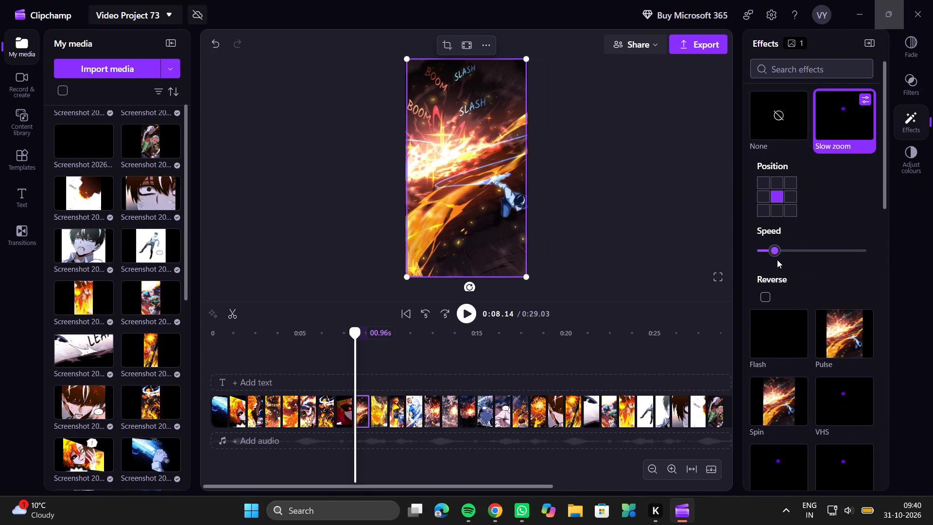
pyautogui.moveTo(777, 254); pyautogui.dragTo(788, 256)
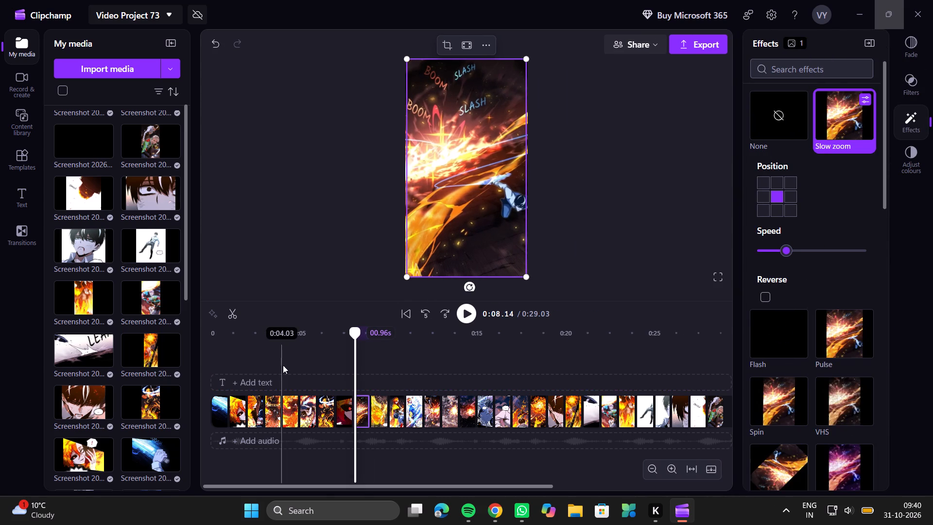
# Reverse Slow zoom on the 6th clip, near 0:05, showing the upside-down dark-haired fighter, and make its speed slightly faster.
pyautogui.click(288, 364)
pyautogui.moveTo(287, 329); pyautogui.dragTo(304, 336)
pyautogui.click(311, 418)
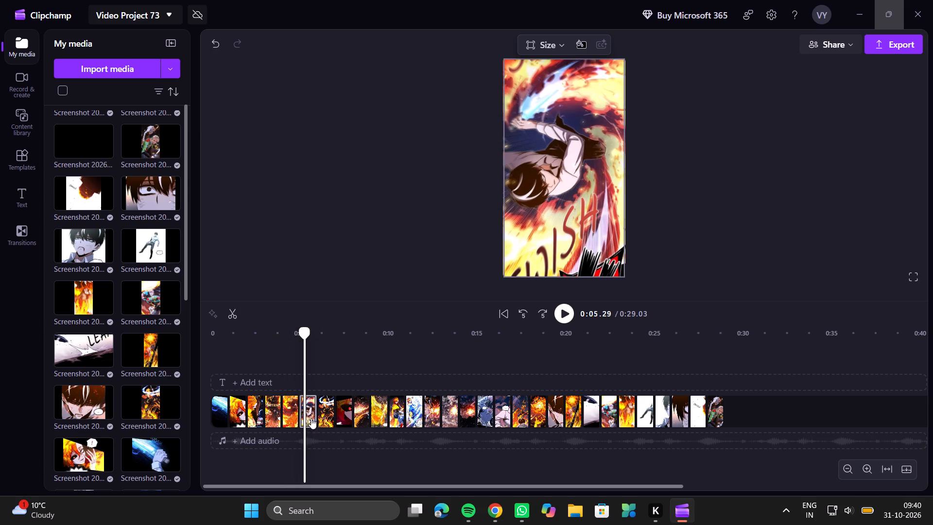
pyautogui.click(912, 118)
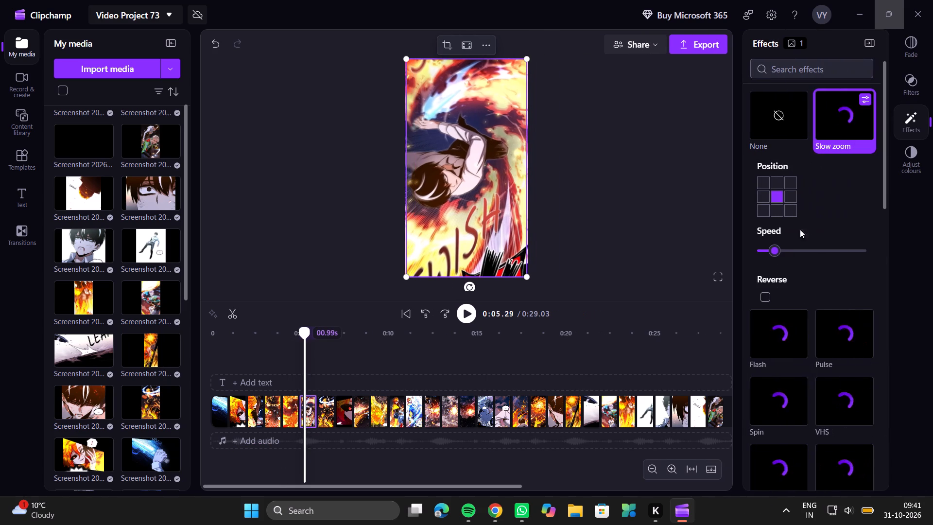
pyautogui.click(763, 296)
pyautogui.moveTo(775, 251); pyautogui.dragTo(788, 249)
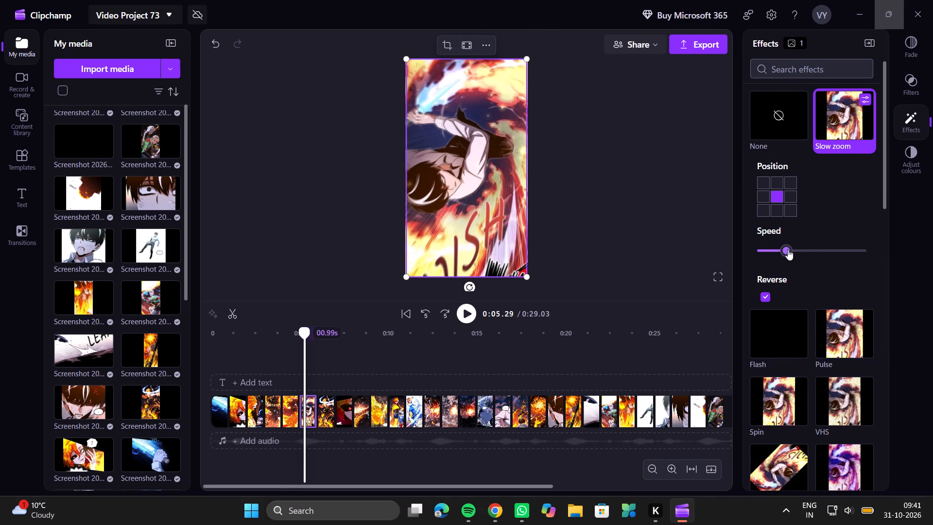
pyautogui.moveTo(788, 249); pyautogui.dragTo(781, 249)
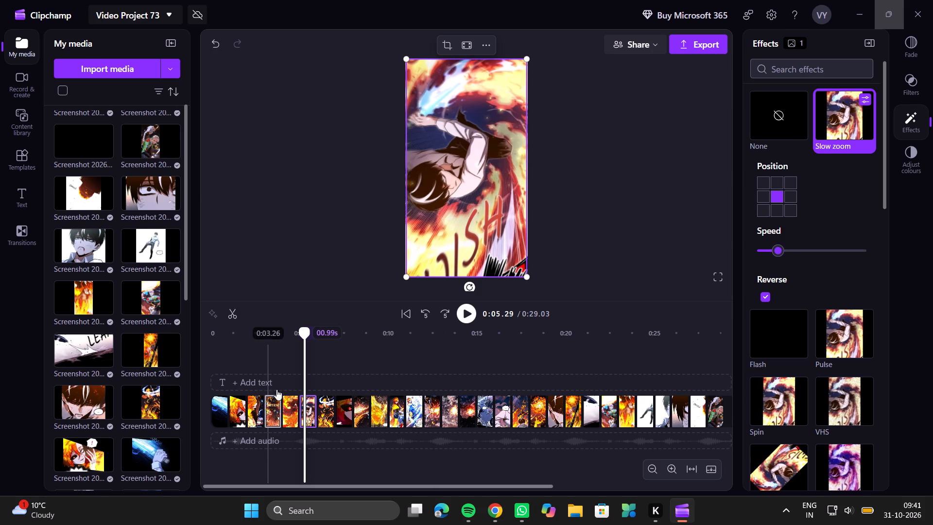
# Move the playhead back to the start of the video.
pyautogui.click(211, 343)
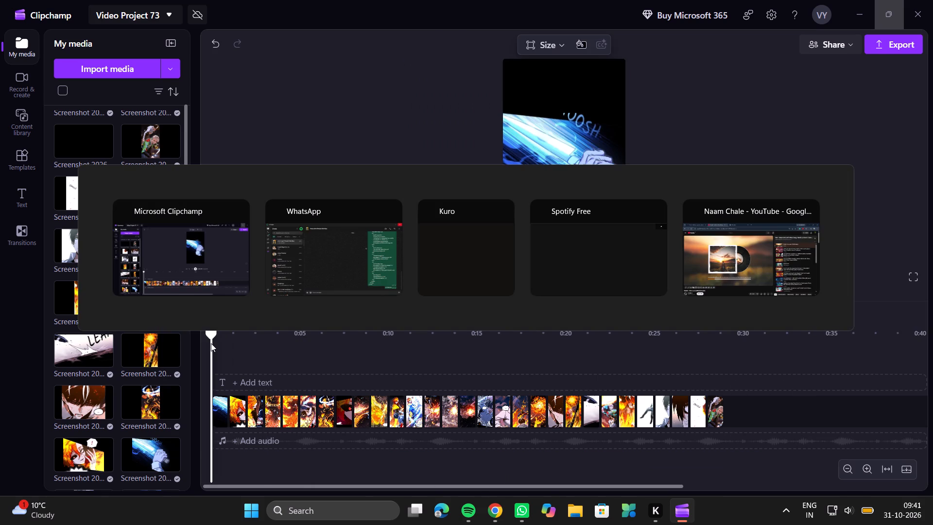
# Switch to Chrome and pause the Naam Chale video on YouTube.
pyautogui.press('space')
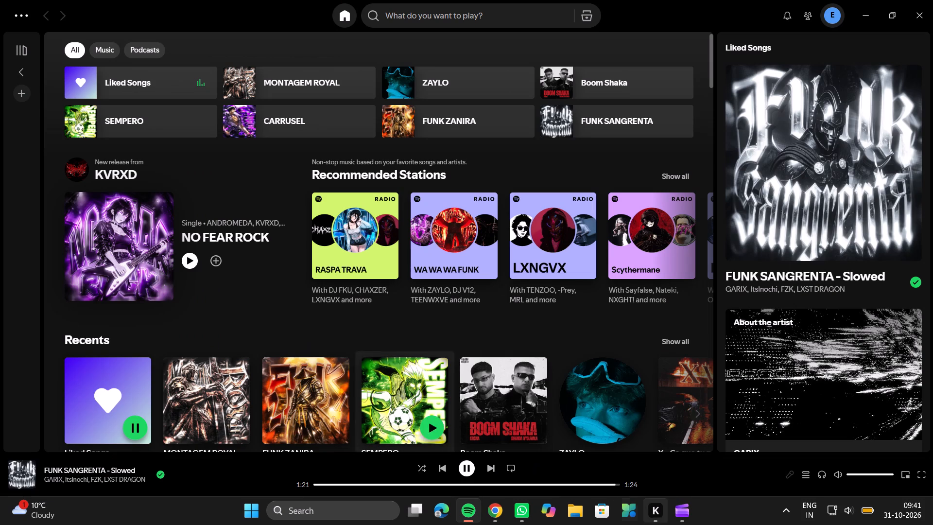
pyautogui.click(497, 511)
pyautogui.press('space')
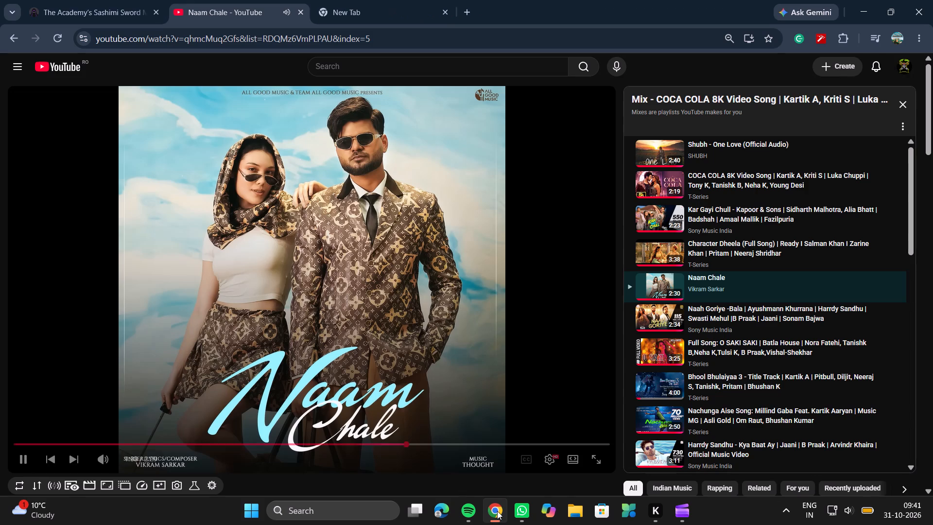
# Close and reopen Spotify, and start playing Boom Shaka.
pyautogui.click(475, 516)
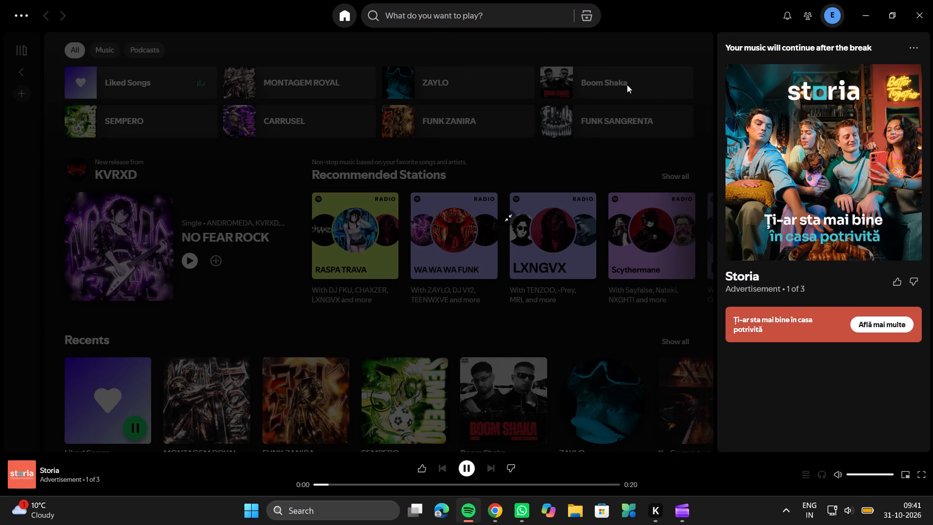
pyautogui.click(629, 86)
pyautogui.click(932, 0)
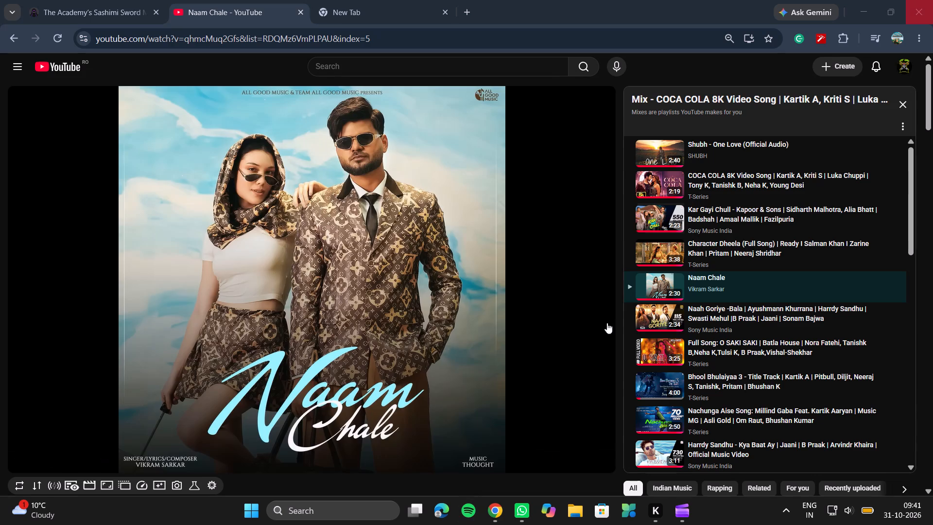
pyautogui.click(468, 519)
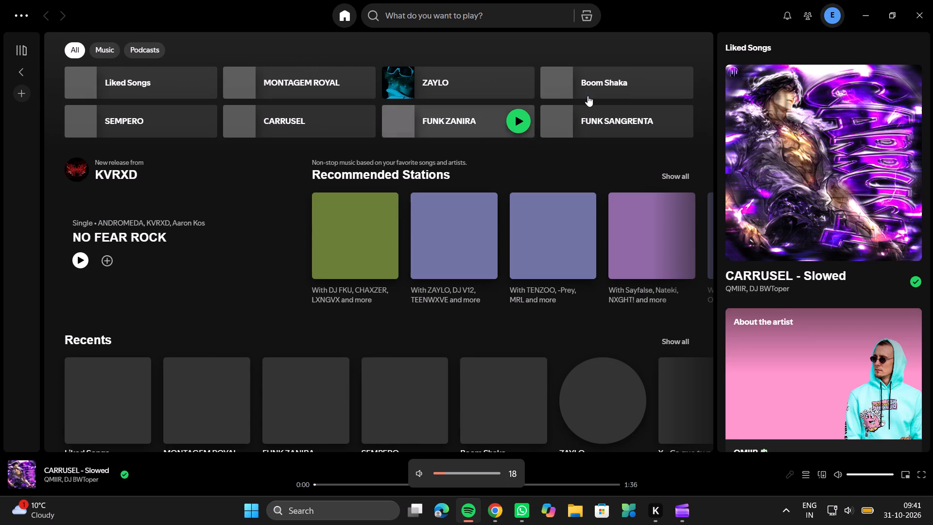
pyautogui.click(678, 81)
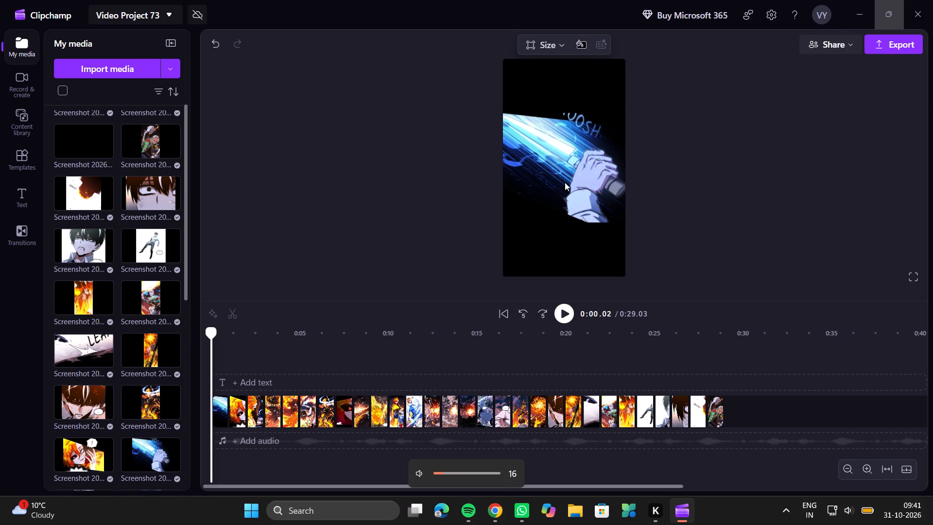
# Back in Clipchamp, review the whole video in full-screen preview, replaying it from near the start, and return to the editor.
pyautogui.click(914, 275)
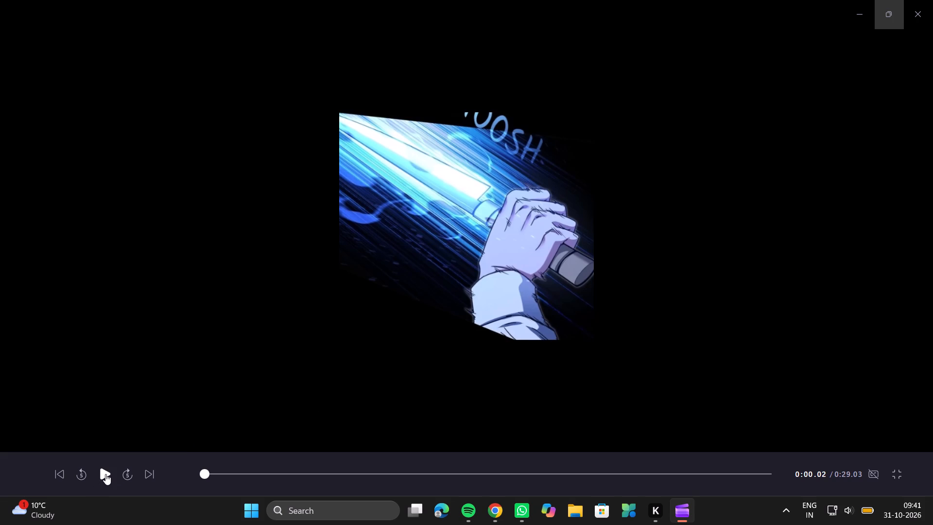
pyautogui.click(105, 474)
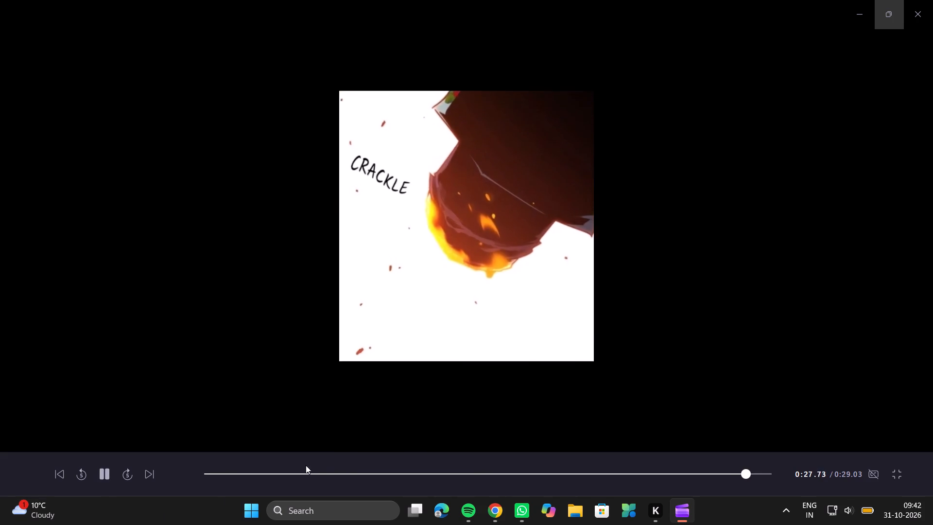
pyautogui.click(335, 477)
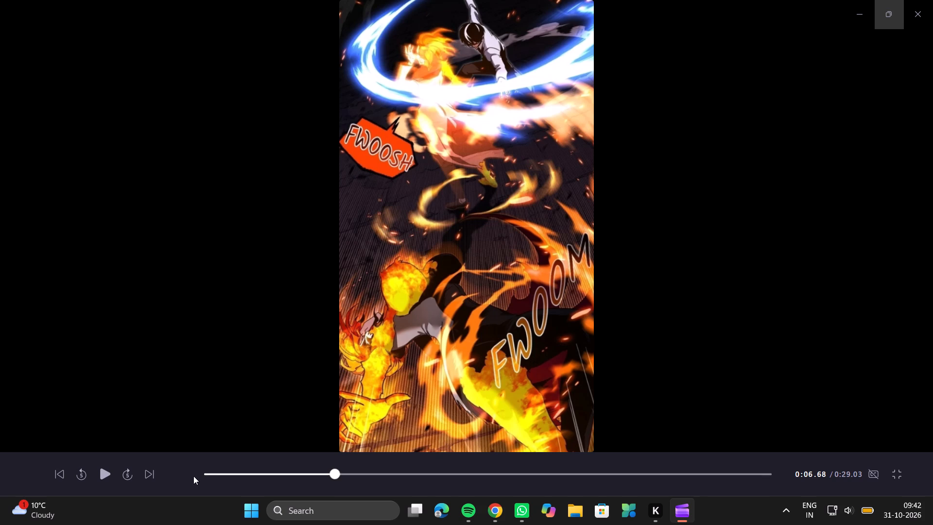
pyautogui.click(233, 475)
pyautogui.click(100, 477)
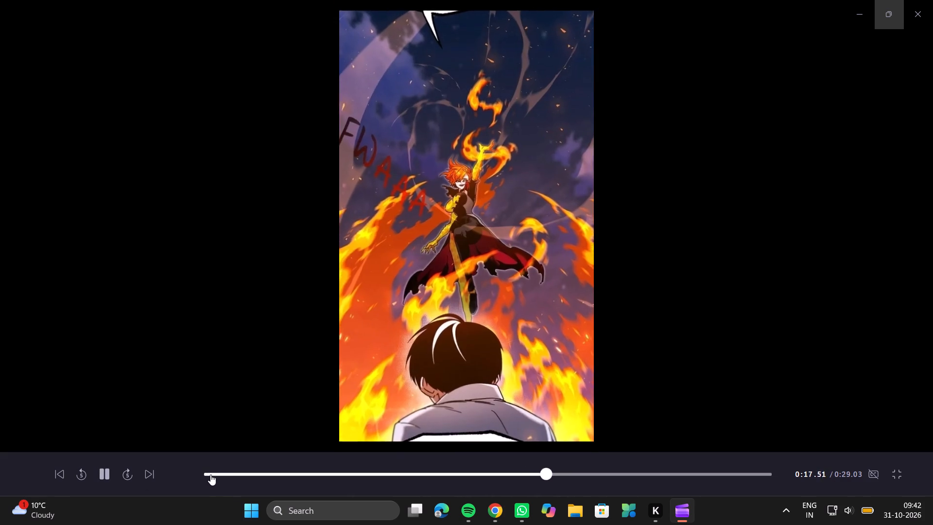
pyautogui.click(208, 474)
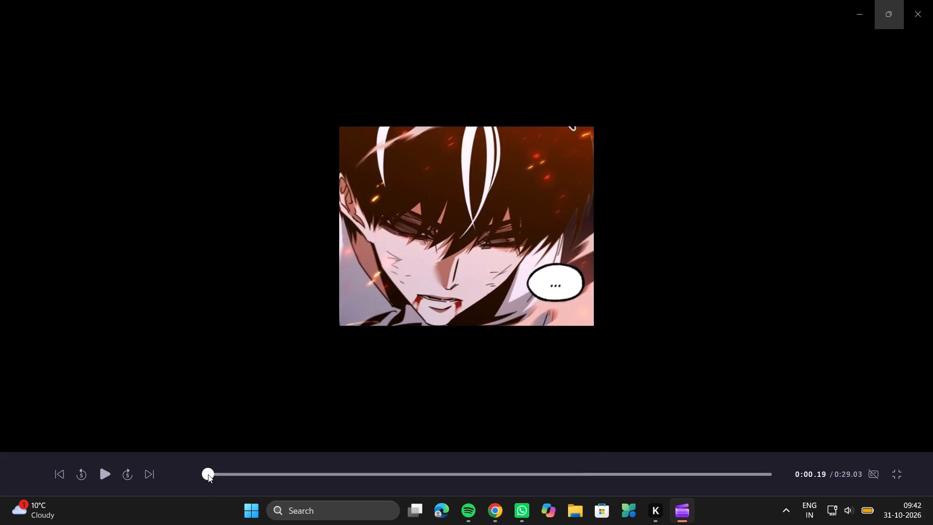
pyautogui.press('space')
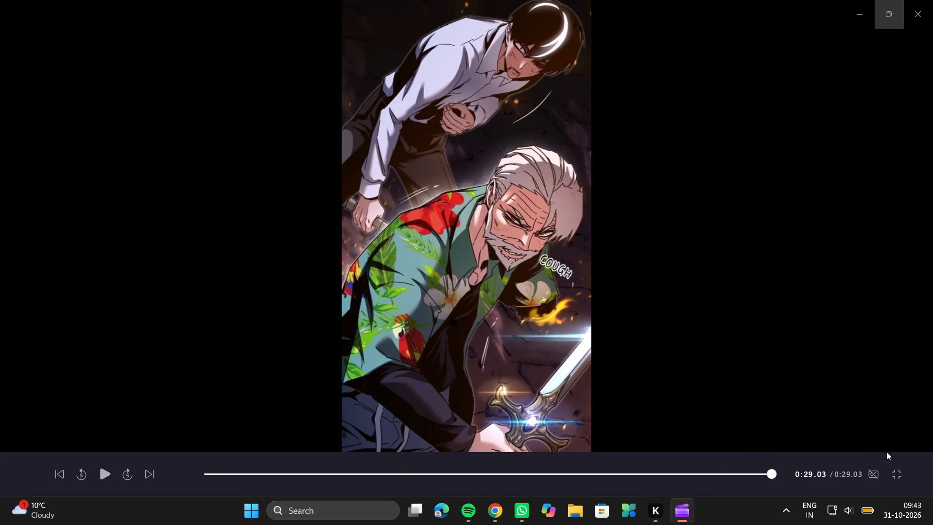
pyautogui.click(896, 472)
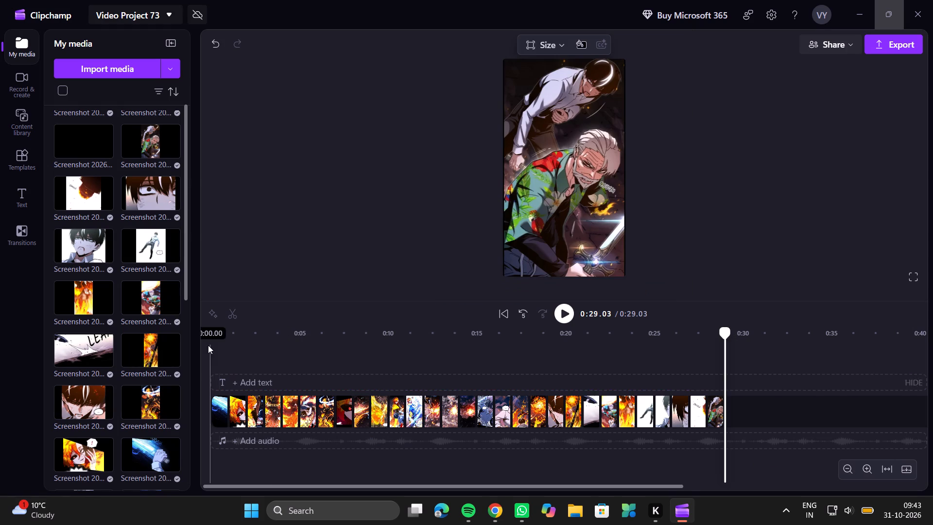
# Add a Push right transition between the first and second clips, the glowing sword and the orange-haired character.
pyautogui.click(207, 344)
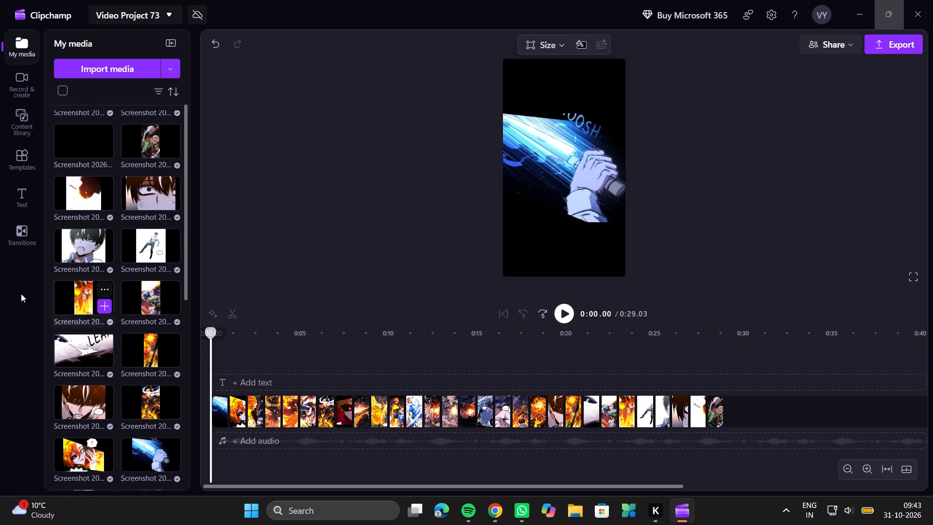
pyautogui.click(24, 242)
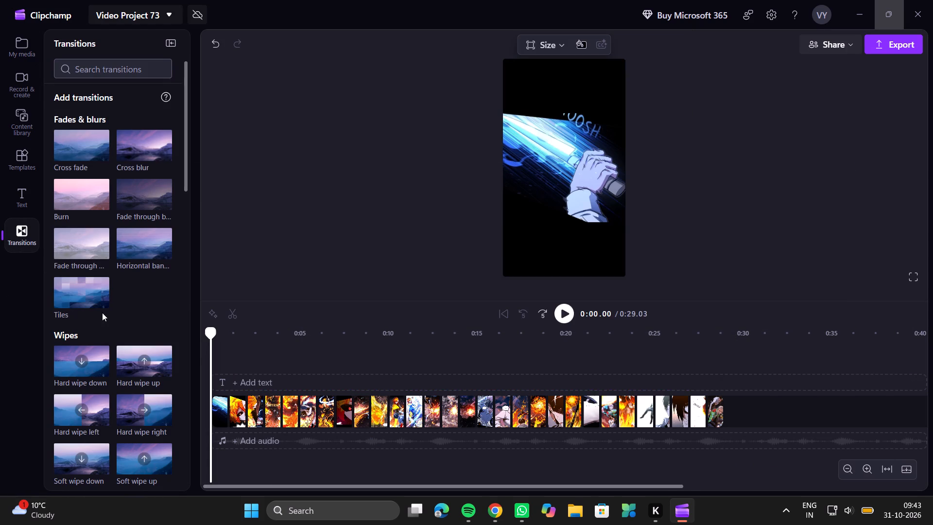
pyautogui.scroll(-10, 94, 244)
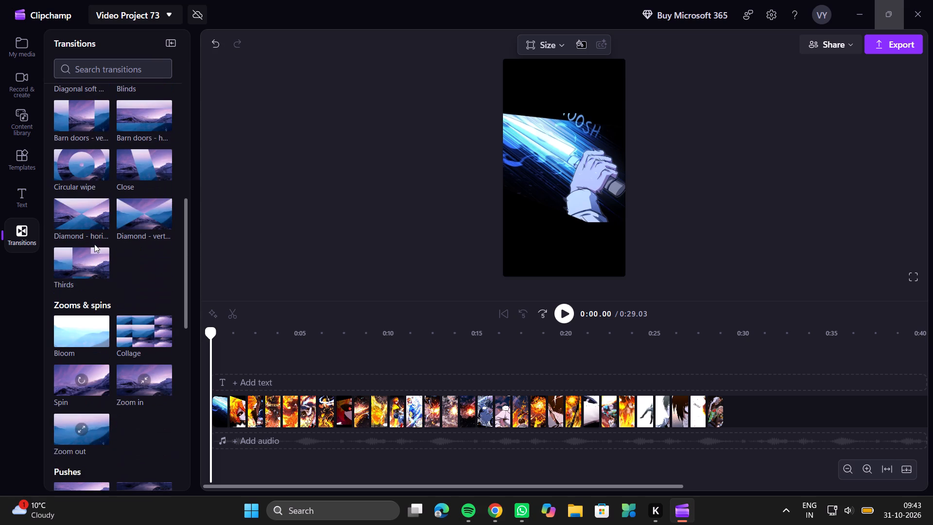
pyautogui.scroll(-2, 94, 244)
pyautogui.scroll(-2, 127, 386)
pyautogui.moveTo(141, 337); pyautogui.dragTo(167, 335)
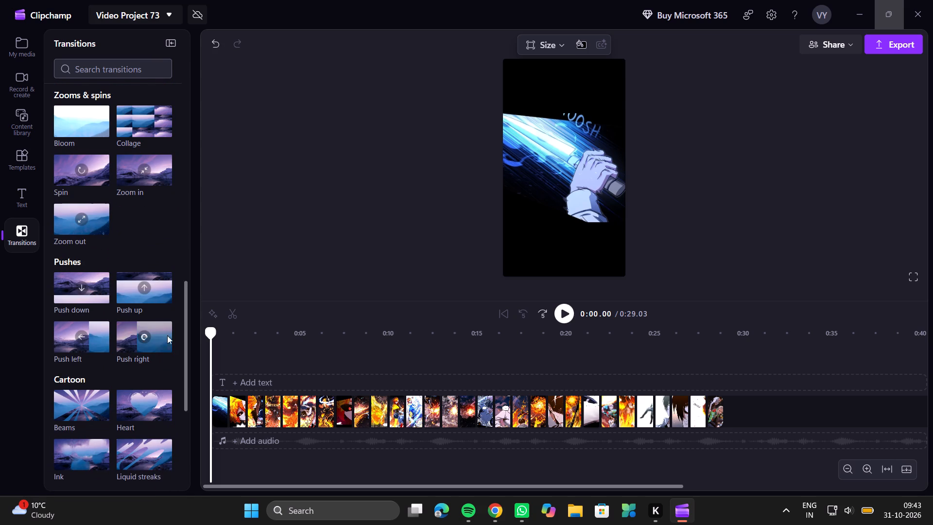
pyautogui.moveTo(167, 335); pyautogui.dragTo(228, 417)
pyautogui.keyDown('ctrl'); pyautogui.scroll(3, 228, 417); pyautogui.keyUp('ctrl')
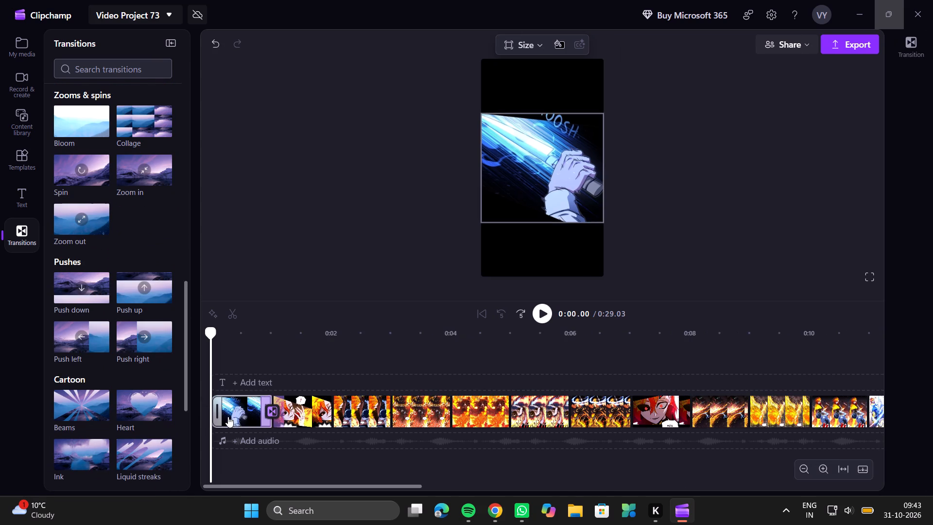
# Set the Push right transition's duration to 0.3 seconds and play it back from the start of the video.
pyautogui.click(269, 414)
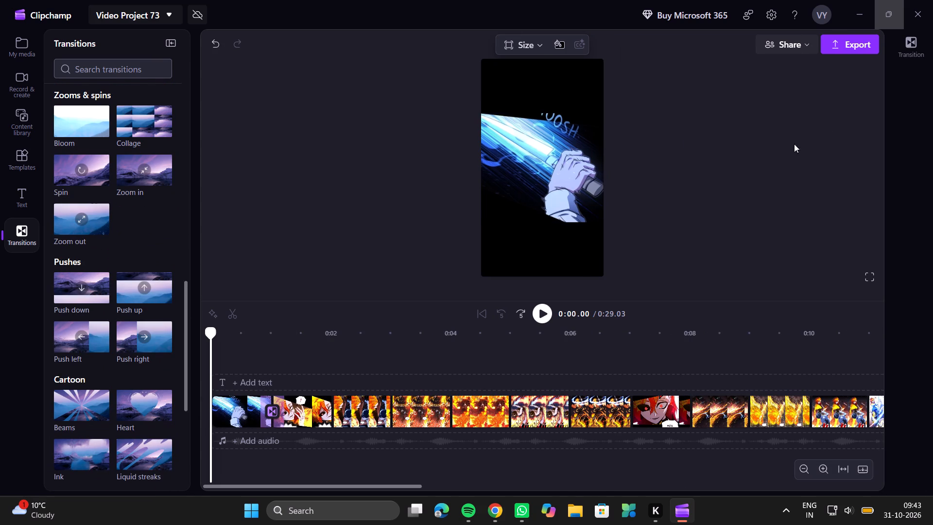
pyautogui.click(276, 405)
pyautogui.click(900, 52)
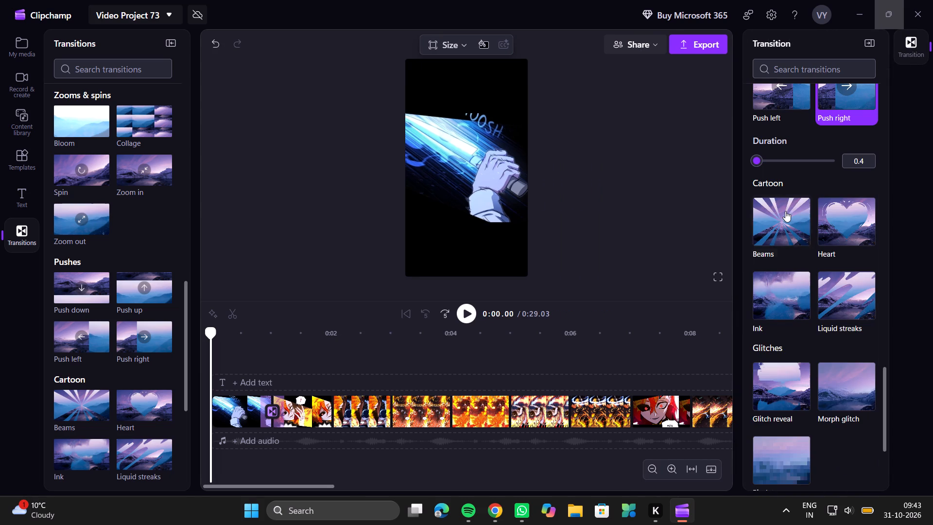
pyautogui.click(756, 162)
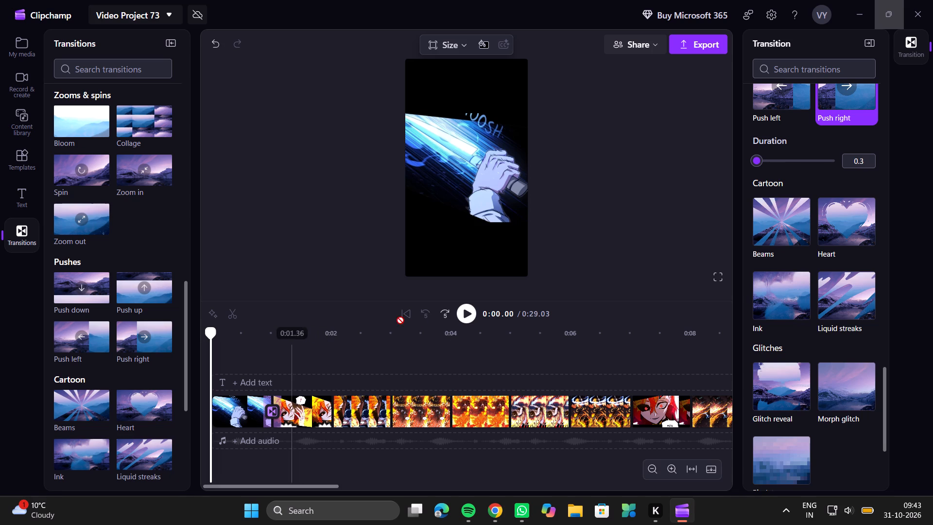
pyautogui.click(468, 320)
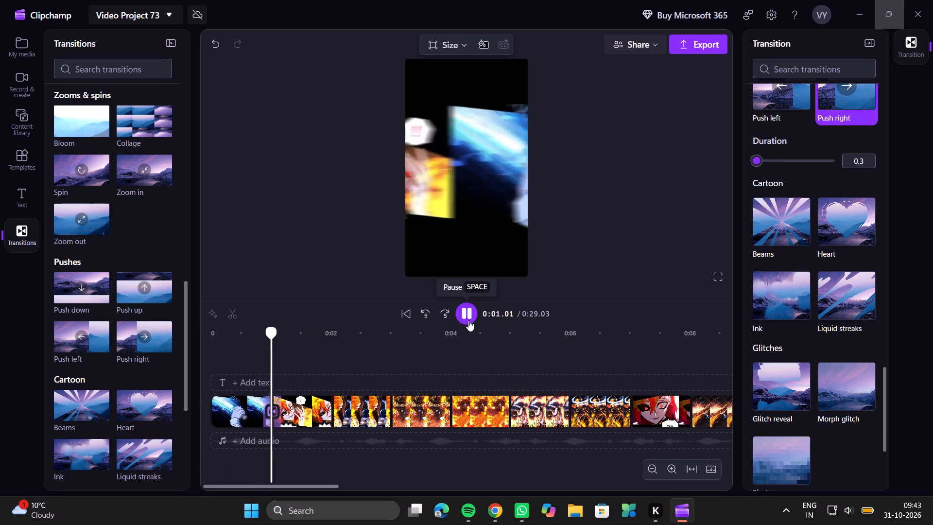
pyautogui.click(468, 320)
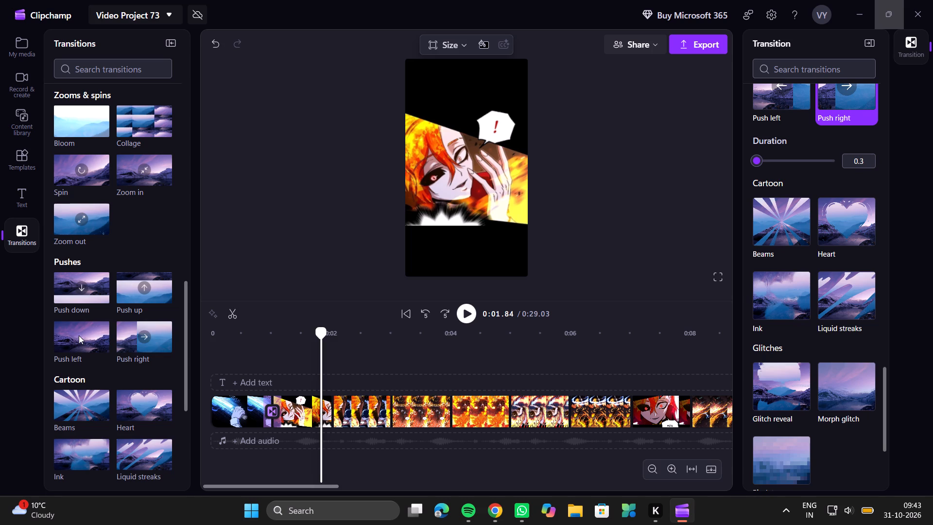
# Add a Push left transition between the second and third clips and set its duration to 0.25 seconds.
pyautogui.moveTo(79, 335); pyautogui.dragTo(327, 409)
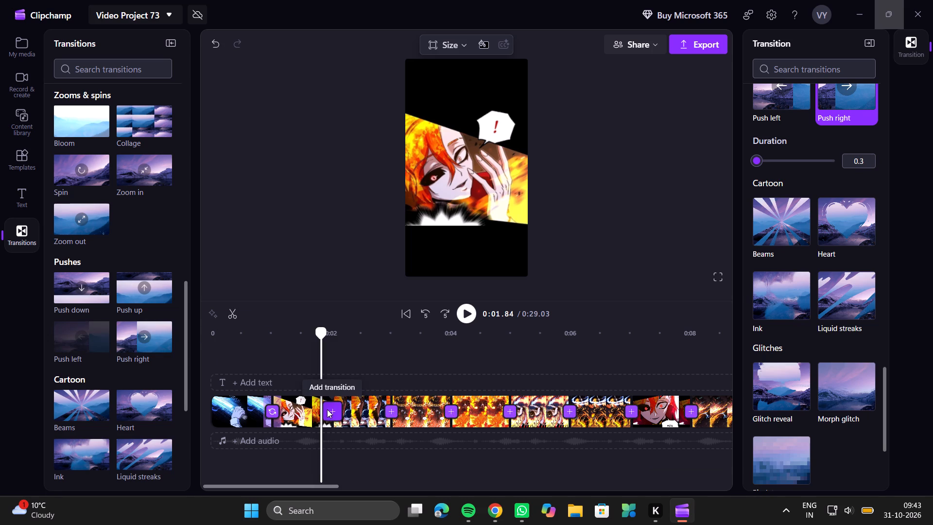
pyautogui.moveTo(327, 409); pyautogui.dragTo(329, 409)
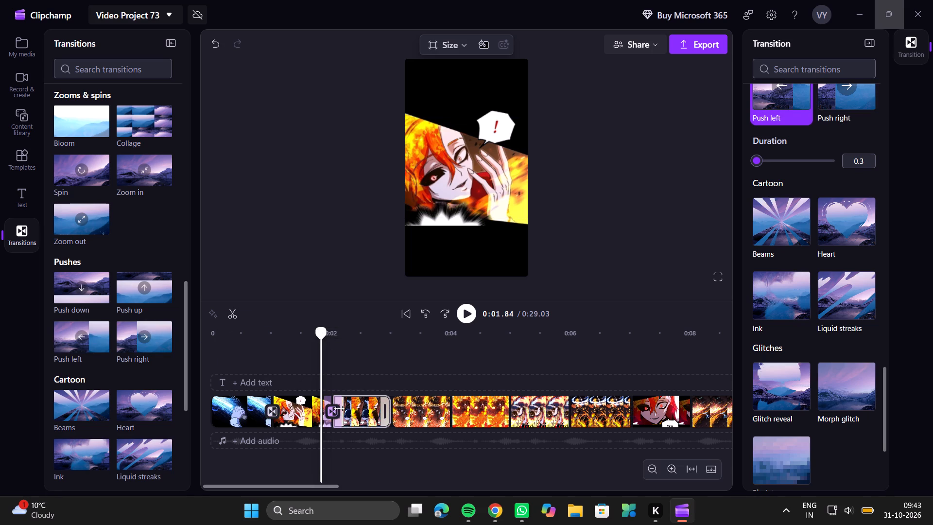
pyautogui.click(332, 404)
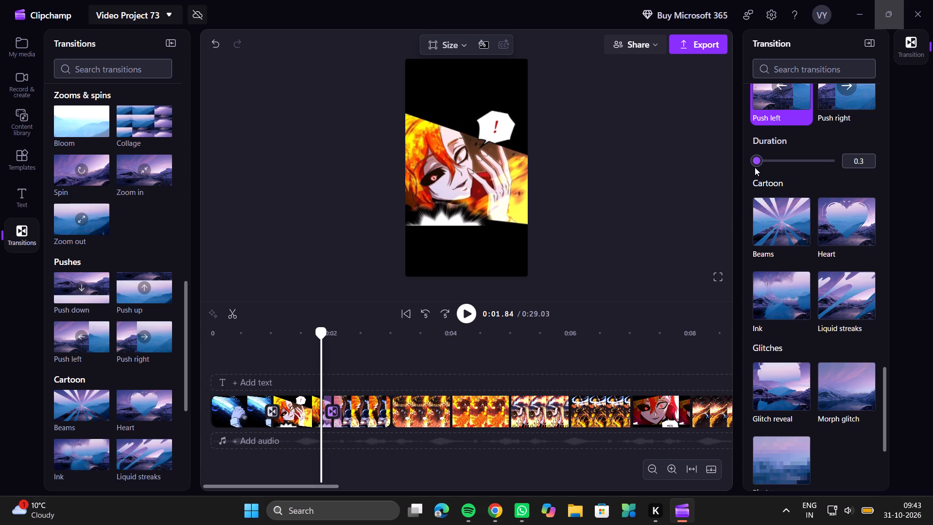
pyautogui.moveTo(755, 167); pyautogui.dragTo(753, 165)
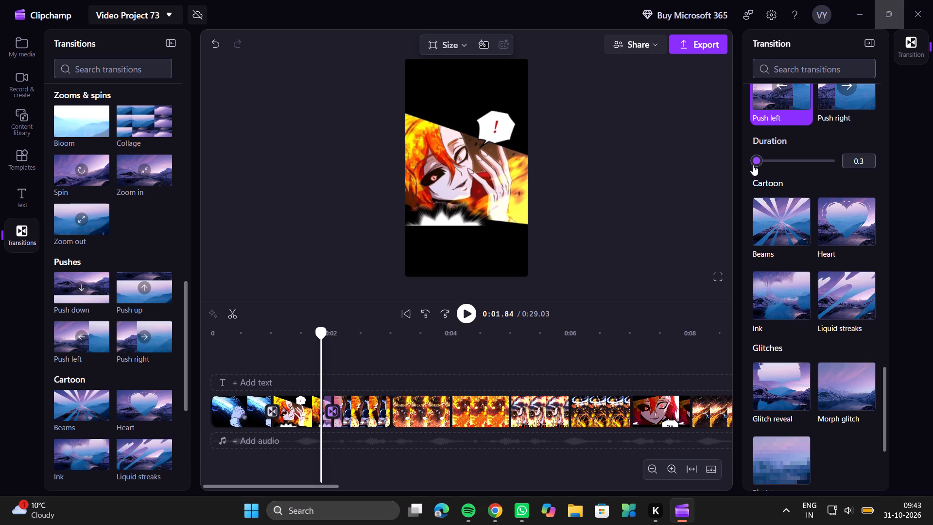
pyautogui.moveTo(753, 165); pyautogui.dragTo(756, 159)
pyautogui.click(756, 159)
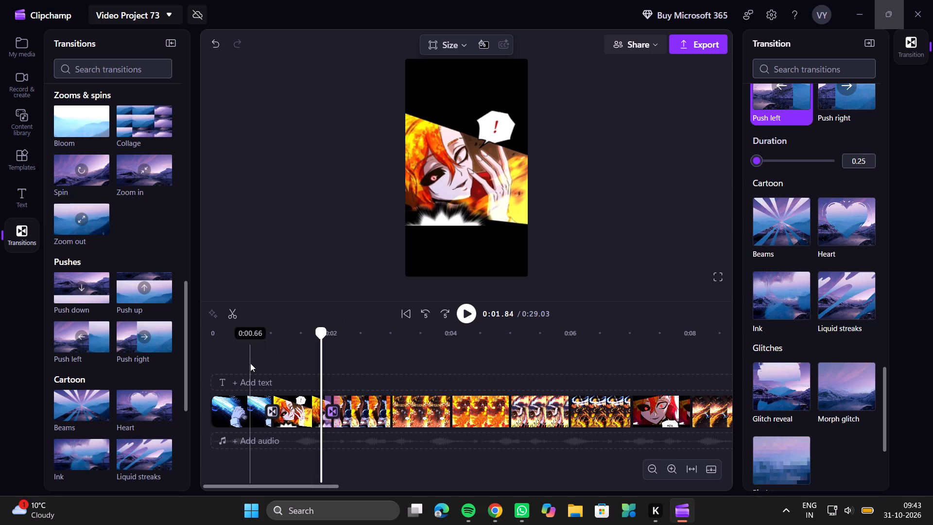
# Add a Push up transition between the third and fourth clips, near 0:03, and check its duration setting.
pyautogui.moveTo(127, 282); pyautogui.dragTo(385, 412)
pyautogui.hscroll(-1, 346, 404)
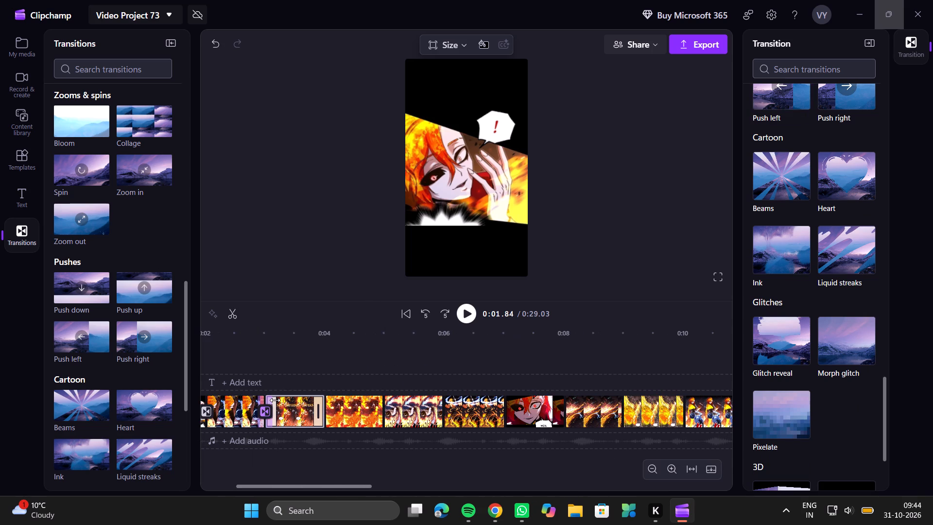
pyautogui.click(264, 411)
pyautogui.click(264, 411)
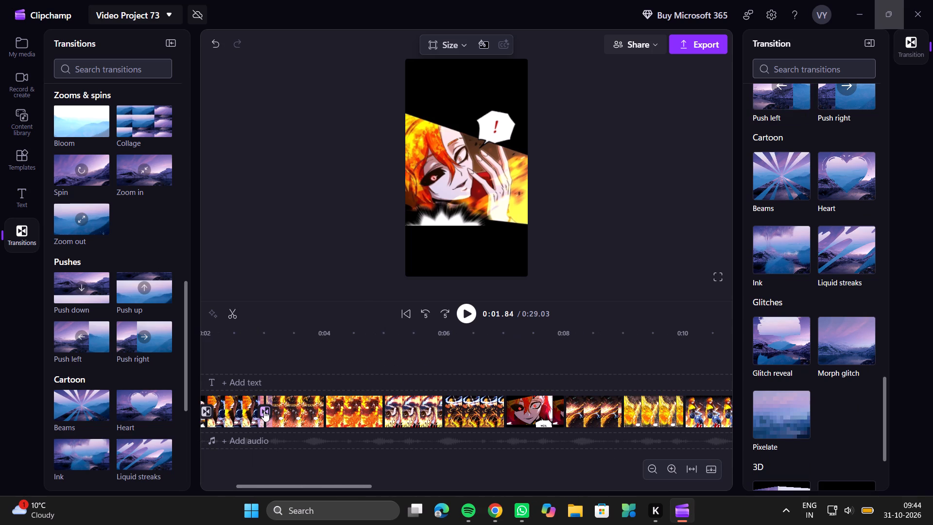
pyautogui.scroll(4, 845, 251)
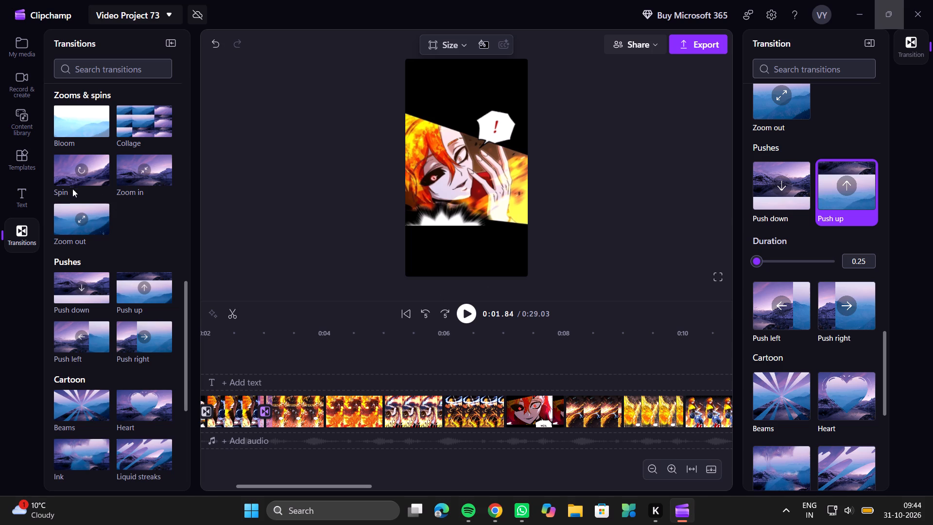
# Add a Spin transition between the fourth and fifth clips, near 0:04 on the timeline.
pyautogui.moveTo(76, 169); pyautogui.dragTo(340, 385)
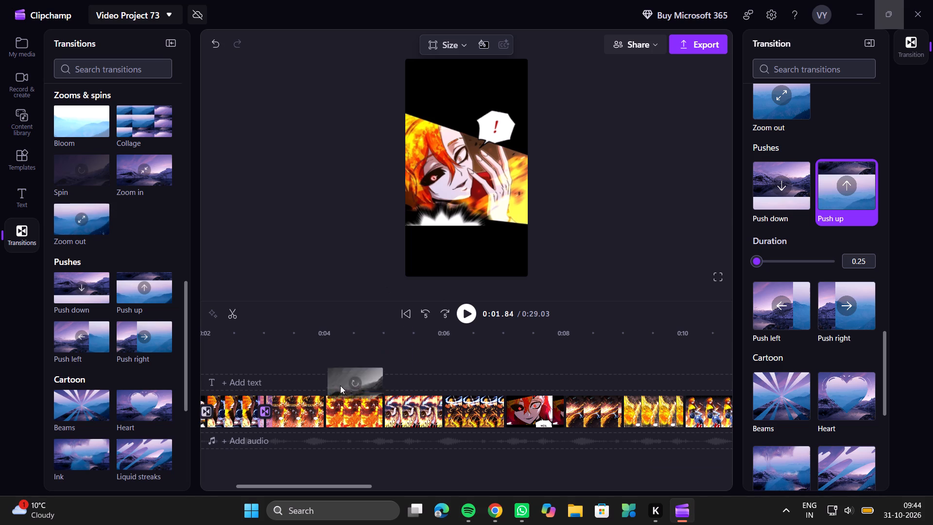
pyautogui.moveTo(340, 385); pyautogui.dragTo(326, 405)
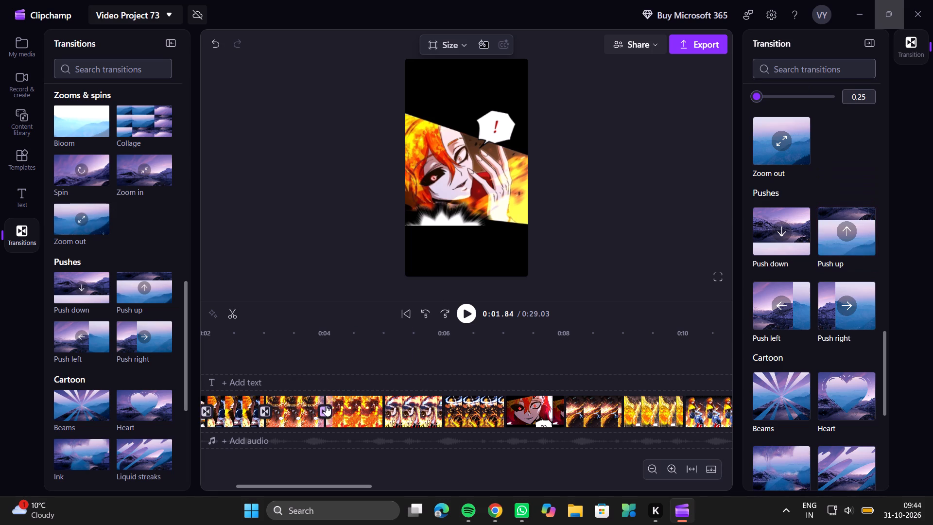
pyautogui.scroll(3, 773, 166)
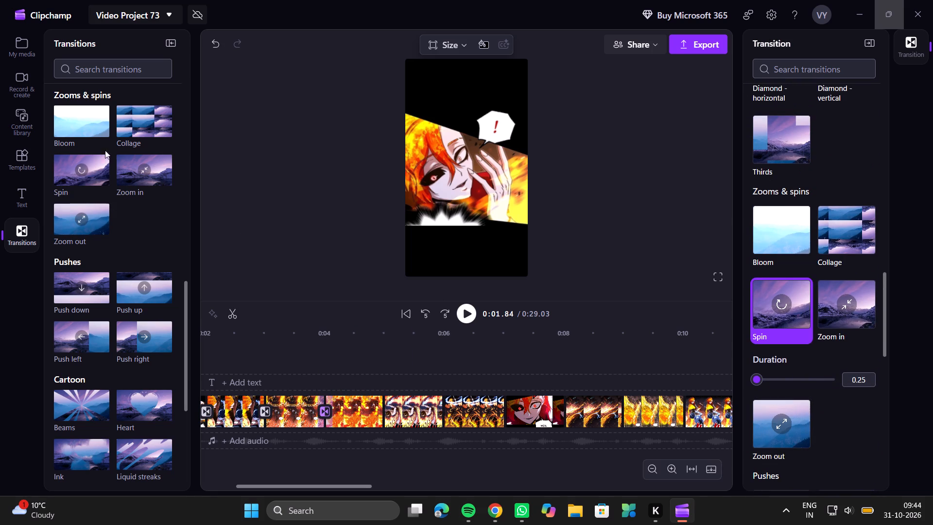
# Add a Zoom out transition between the fifth and sixth clips, near 0:05.
pyautogui.moveTo(88, 224); pyautogui.dragTo(405, 423)
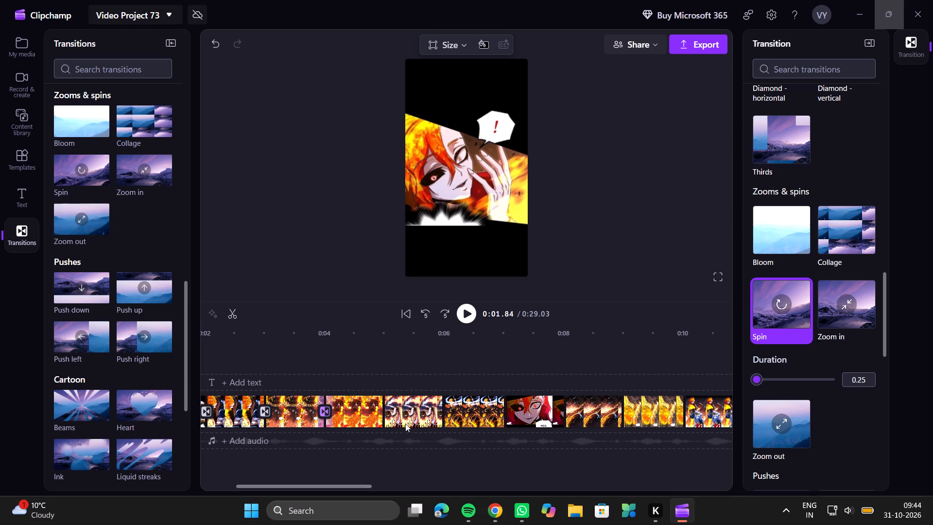
pyautogui.moveTo(405, 423); pyautogui.dragTo(384, 407)
# Add a Zoom in transition between the sixth and seventh clips, near 0:06.
pyautogui.moveTo(145, 170); pyautogui.dragTo(326, 111)
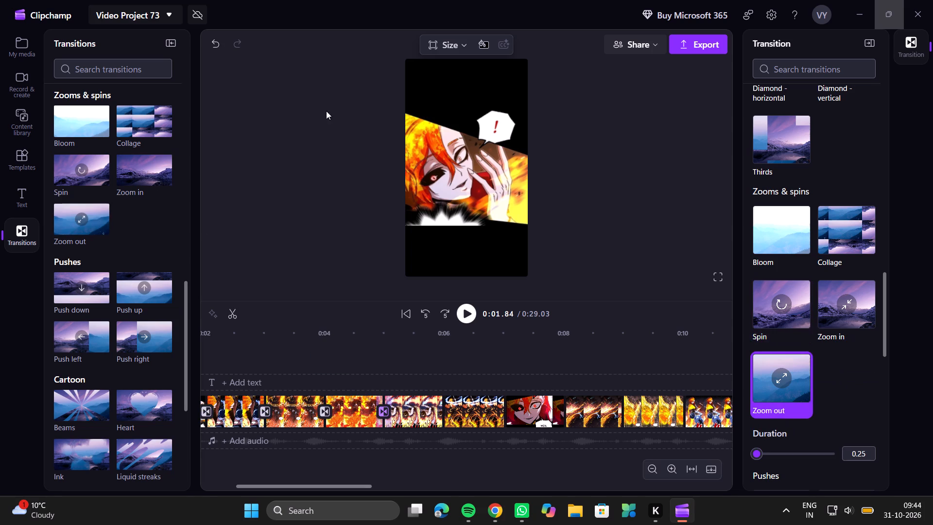
pyautogui.moveTo(326, 111); pyautogui.dragTo(438, 404)
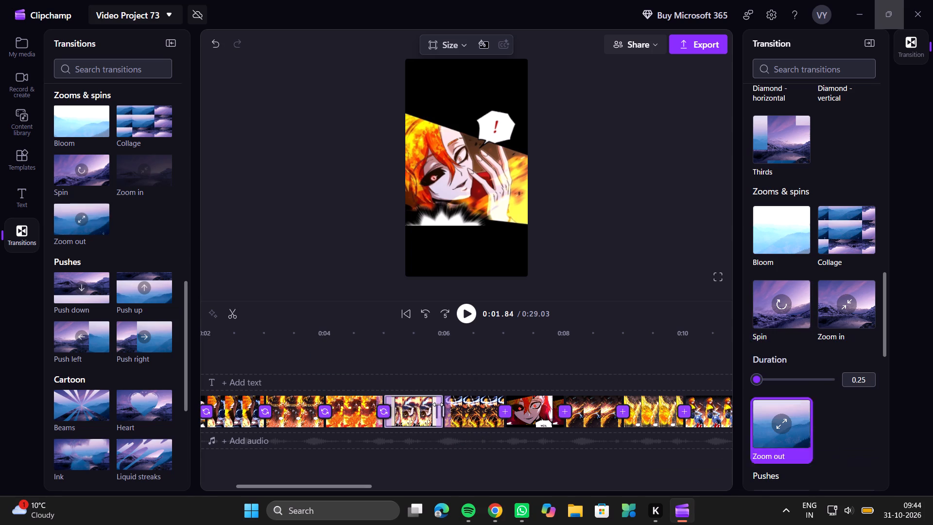
# Add a Bloom transition between the seventh and eighth clips, near 0:07, just before the red-haired character's close-up.
pyautogui.hscroll(-1, 438, 404)
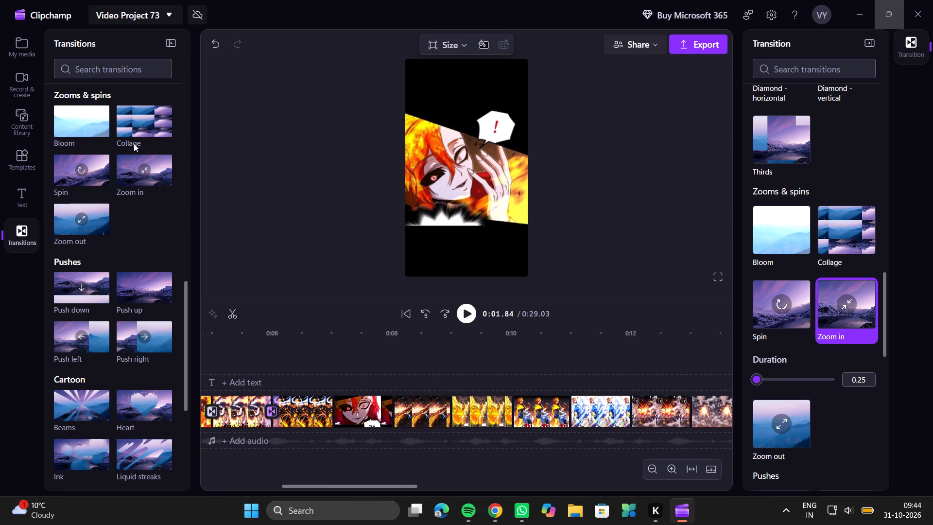
pyautogui.moveTo(93, 122); pyautogui.dragTo(336, 410)
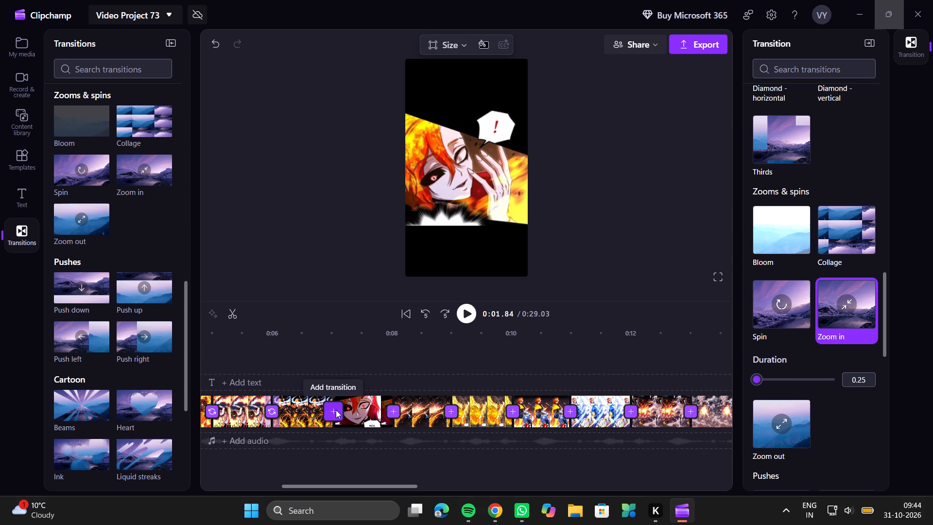
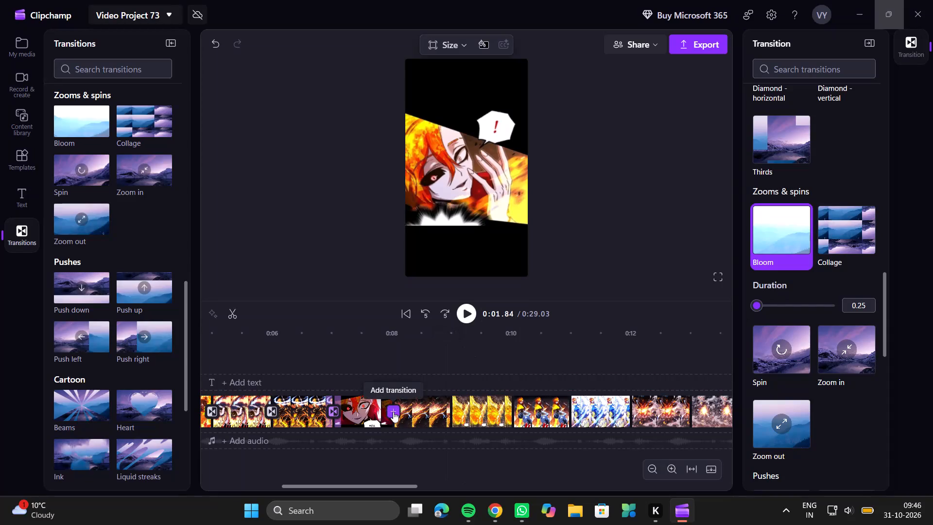
# Add a Push left transition at the cut near 0:08, right after the red-haired face clip.
pyautogui.moveTo(88, 335); pyautogui.dragTo(397, 415)
# Add a Push right transition at the next cut near 0:09, just before the golden-yellow clip.
pyautogui.moveTo(144, 335); pyautogui.dragTo(487, 466)
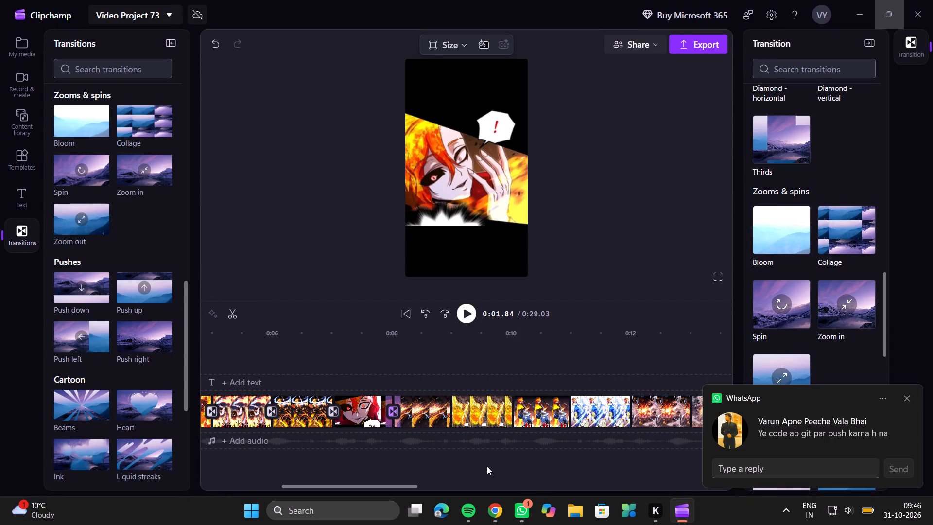
pyautogui.moveTo(487, 466); pyautogui.dragTo(449, 413)
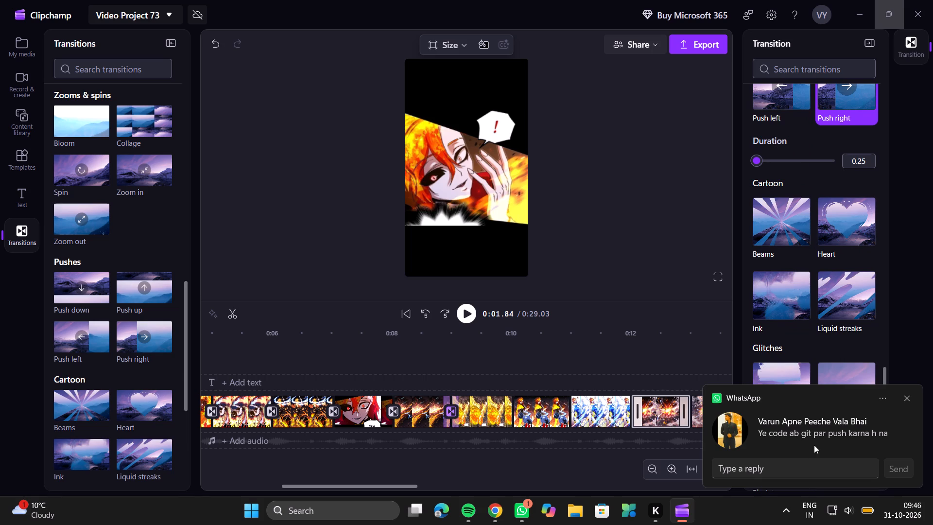
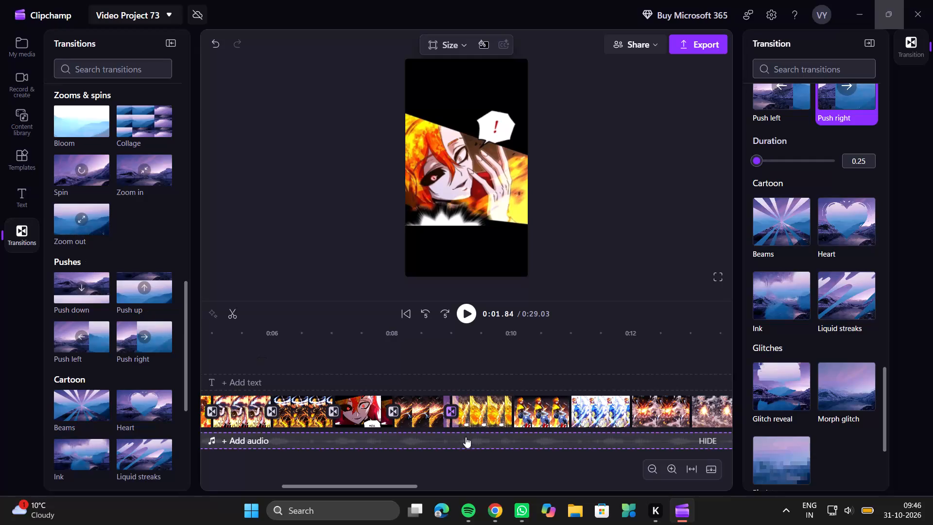
# Add a Push left transition at the cut near 0:10, between the golden clip and the blue-clad character clip.
pyautogui.click(454, 415)
pyautogui.scroll(3, 781, 306)
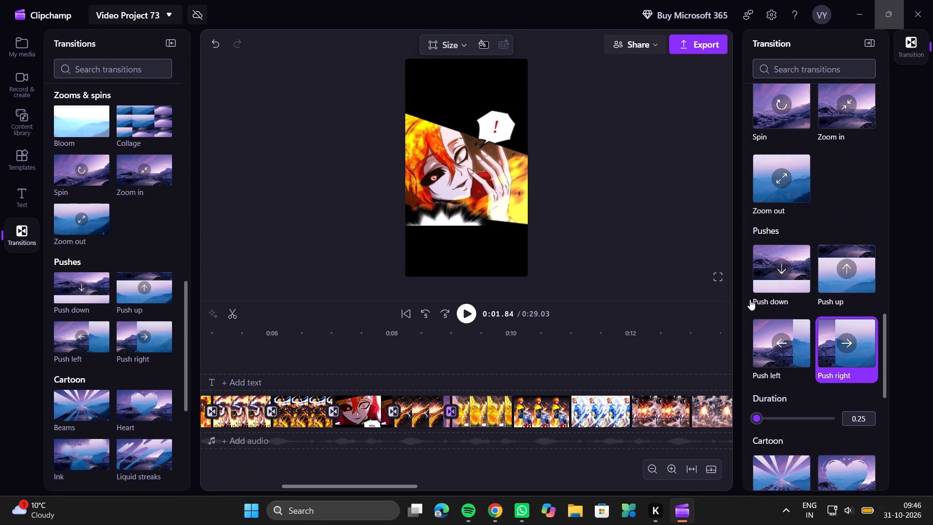
pyautogui.moveTo(82, 343); pyautogui.dragTo(519, 412)
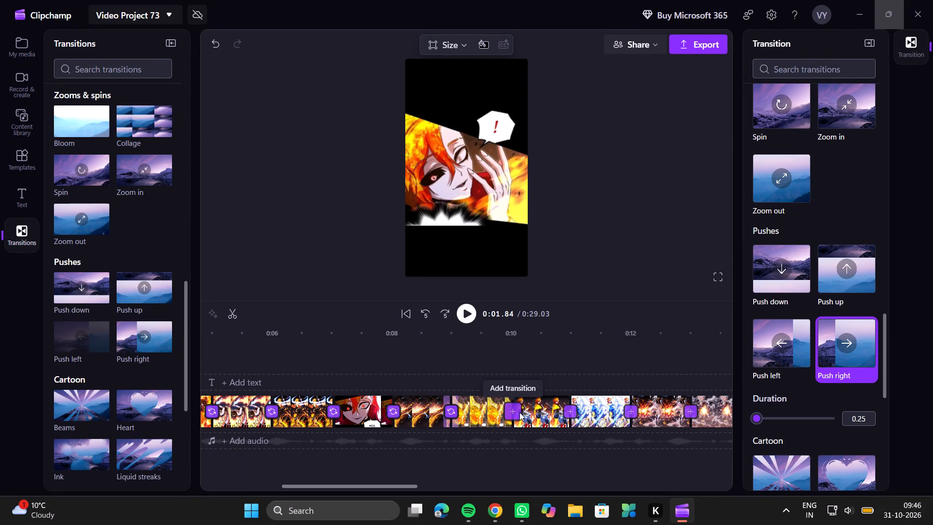
pyautogui.moveTo(519, 412); pyautogui.dragTo(517, 405)
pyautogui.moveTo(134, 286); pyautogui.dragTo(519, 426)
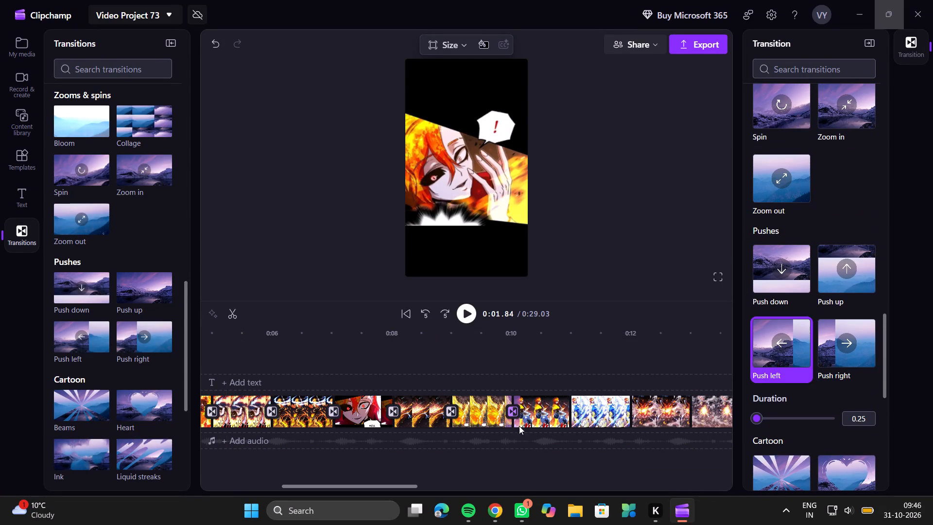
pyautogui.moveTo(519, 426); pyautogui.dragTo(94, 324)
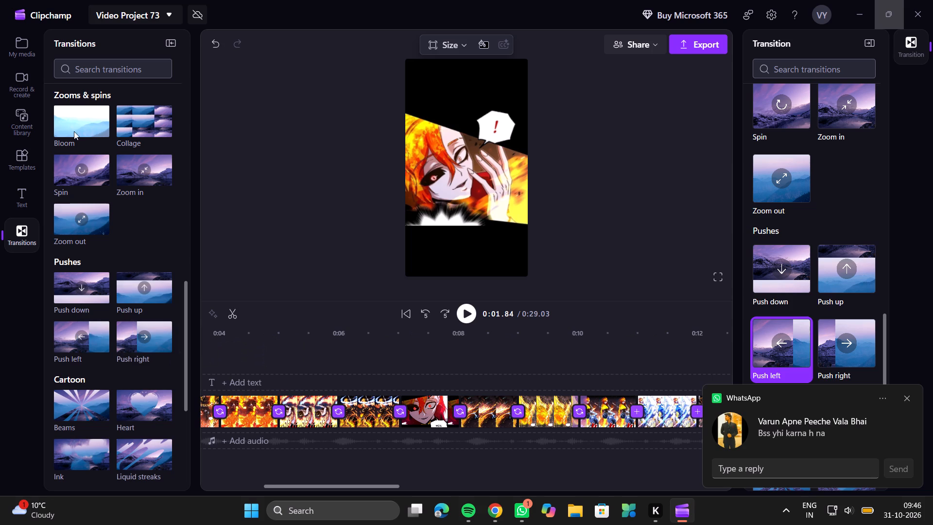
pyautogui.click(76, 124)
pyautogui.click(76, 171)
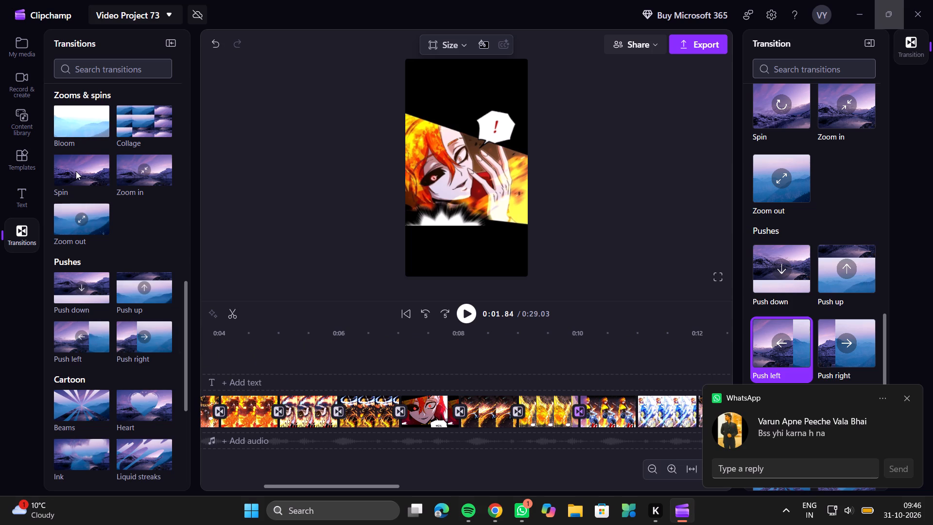
# Add a Zoom out transition at the cut near 0:11, between the blue-clad character clip and the white-and-blue clip.
pyautogui.moveTo(91, 226); pyautogui.dragTo(635, 409)
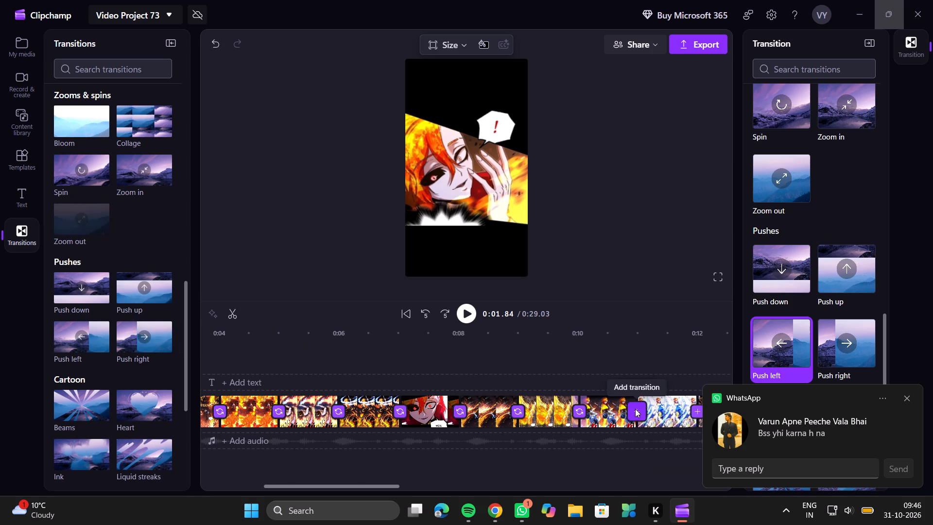
# Add a Zoom in transition between two consecutive clips on the timeline.
pyautogui.hscroll(-3, 635, 409)
pyautogui.moveTo(144, 177); pyautogui.dragTo(338, 415)
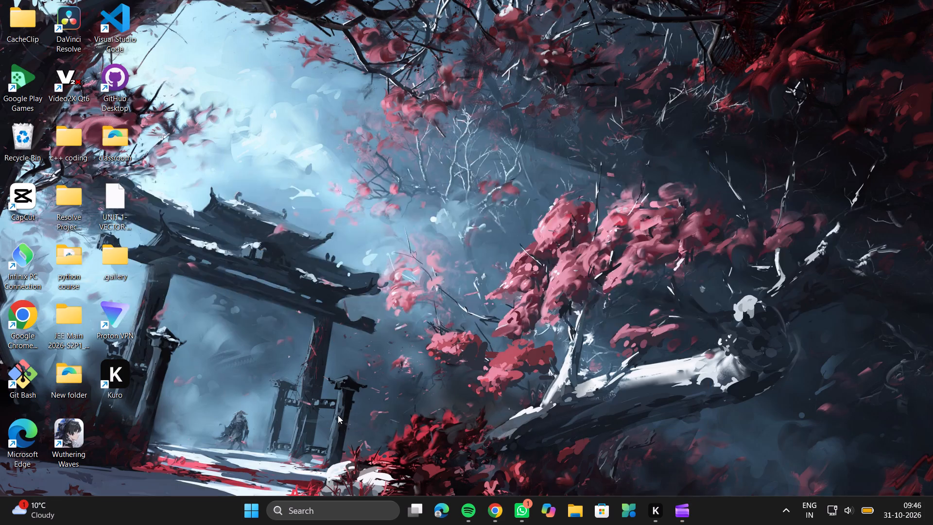
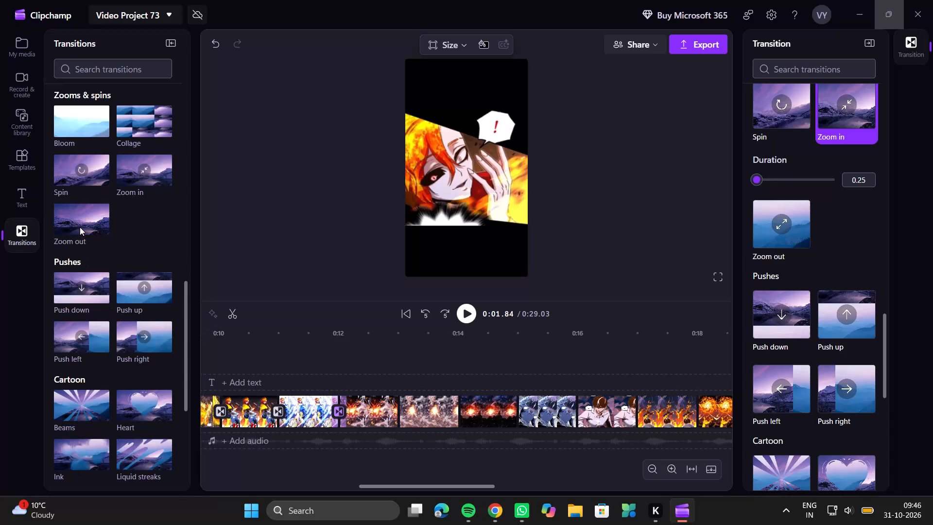
# Add a Zoom out transition at the cut near 0:13, between the fiery burst clip and the hazy explosion clip.
pyautogui.moveTo(80, 227); pyautogui.dragTo(393, 397)
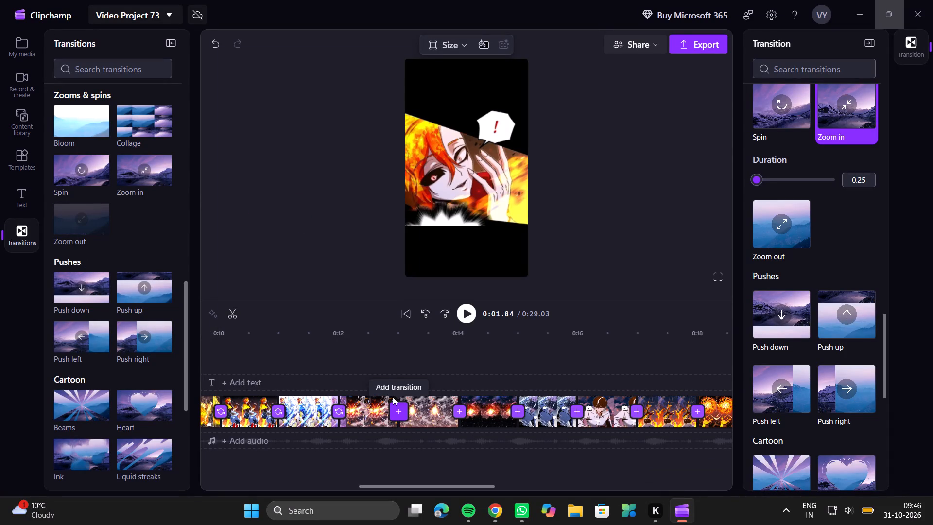
pyautogui.moveTo(393, 397); pyautogui.dragTo(407, 418)
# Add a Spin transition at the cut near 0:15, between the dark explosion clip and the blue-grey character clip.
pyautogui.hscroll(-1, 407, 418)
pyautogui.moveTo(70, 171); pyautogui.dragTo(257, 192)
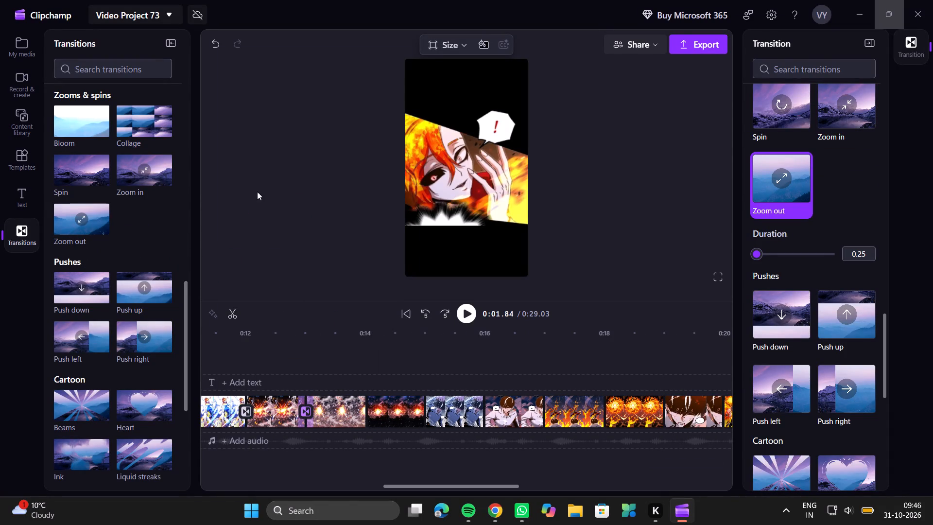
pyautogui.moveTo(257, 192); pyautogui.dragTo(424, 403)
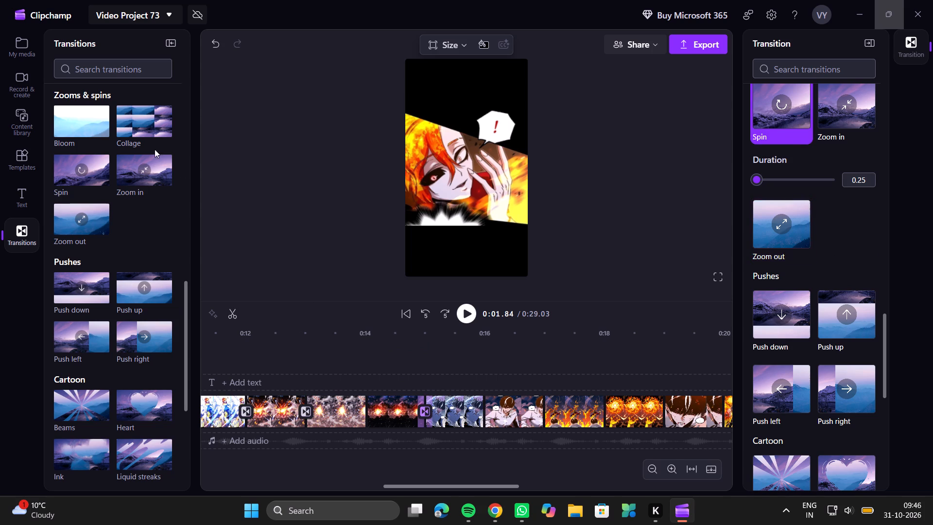
# Set the transition at the cut near 0:15, between the dark explosion and blue-grey character clips, to Bloom.
pyautogui.moveTo(66, 122); pyautogui.dragTo(424, 411)
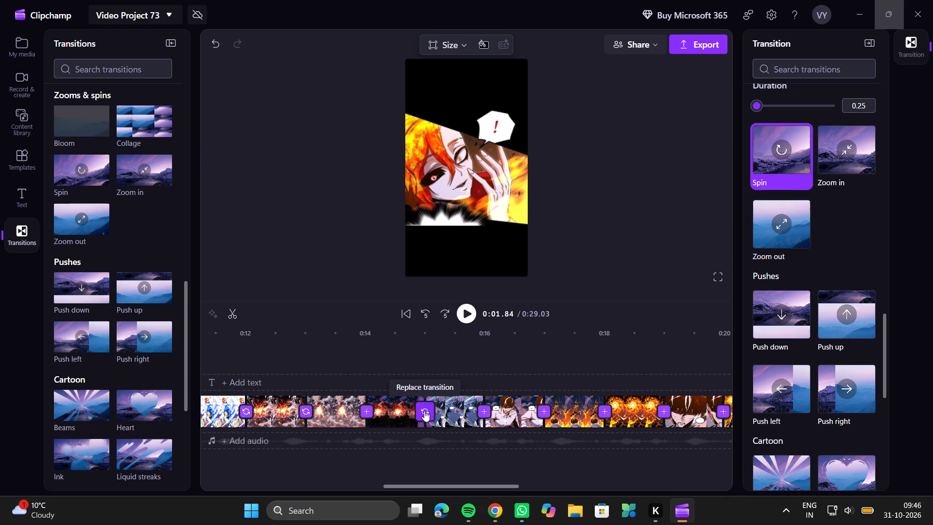
# Add a Push left transition at the cut near 0:14, between the hazy explosion clip and the dark explosion clip.
pyautogui.moveTo(81, 352); pyautogui.dragTo(362, 427)
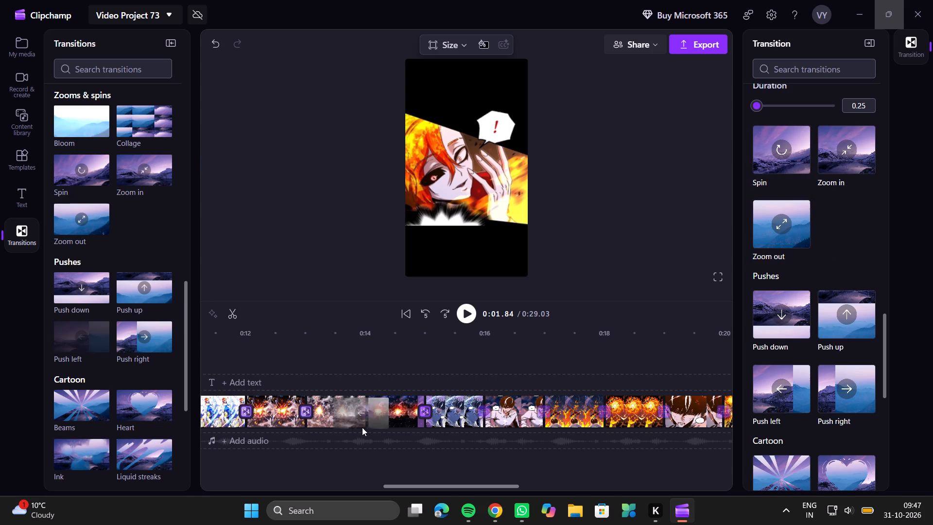
pyautogui.moveTo(362, 427); pyautogui.dragTo(364, 421)
# Add a Push right transition at the cut near 0:16, between the blue-grey character clip and the brown-haired character clip.
pyautogui.moveTo(148, 329); pyautogui.dragTo(416, 341)
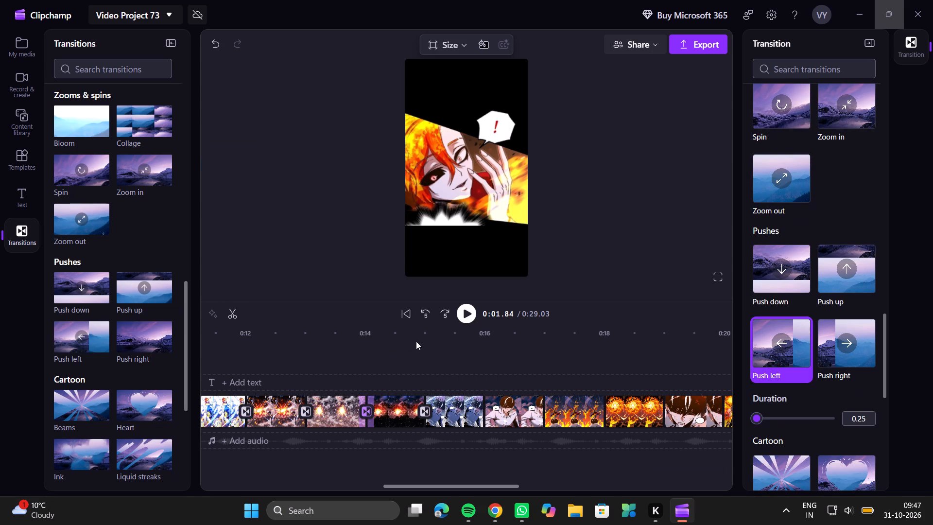
pyautogui.moveTo(416, 341); pyautogui.dragTo(485, 406)
# Add a Push left transition at the cut near 0:17, between the brown-haired character clip and the following flame clip.
pyautogui.hscroll(-2, 485, 406)
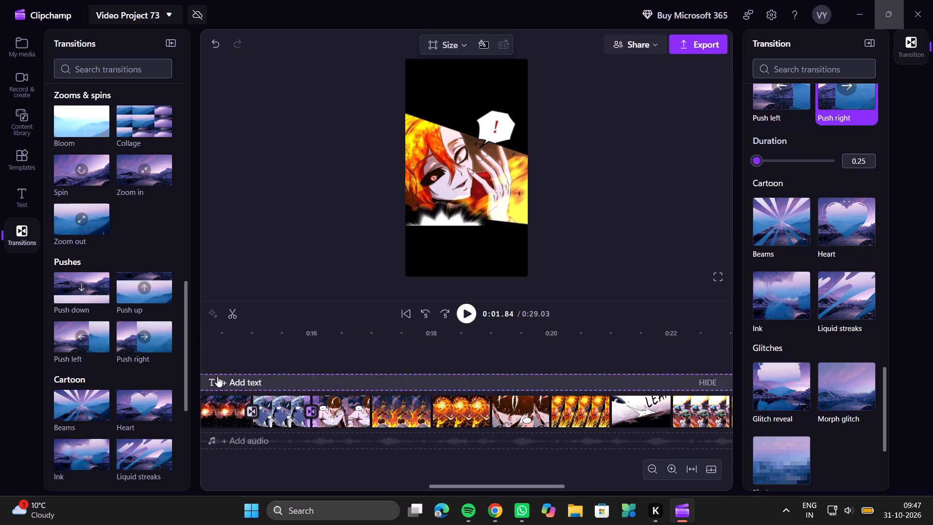
pyautogui.moveTo(90, 332); pyautogui.dragTo(367, 413)
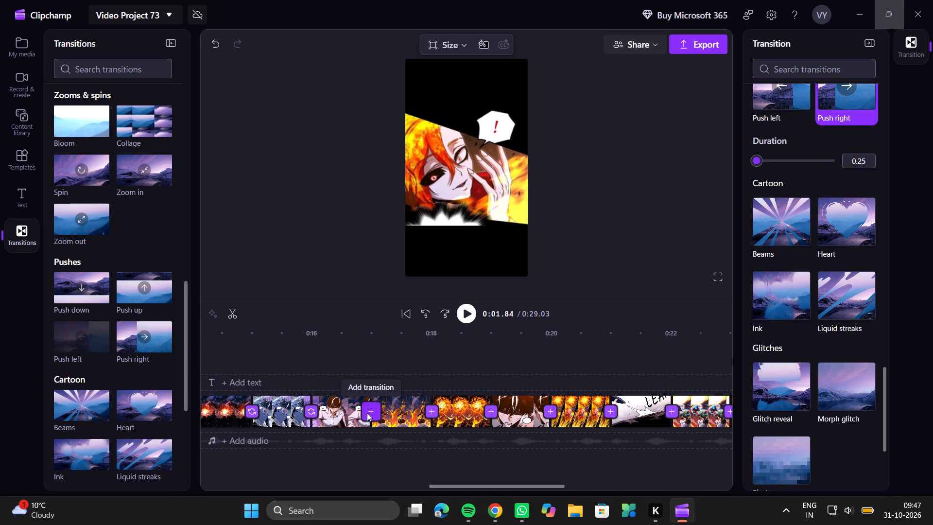
# Add a Push down transition at the cut near 0:18, between the flame clip and the orange explosion clip.
pyautogui.moveTo(81, 293); pyautogui.dragTo(412, 380)
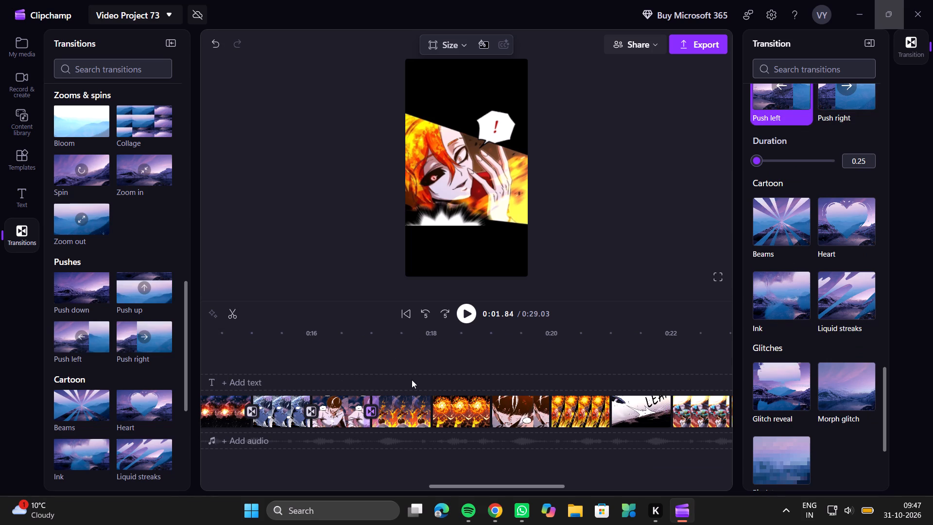
pyautogui.moveTo(412, 380); pyautogui.dragTo(430, 405)
# Add a Zoom out transition at the cut near 0:19, between the orange explosion clip and the dark-haired face clip.
pyautogui.hscroll(-1, 430, 405)
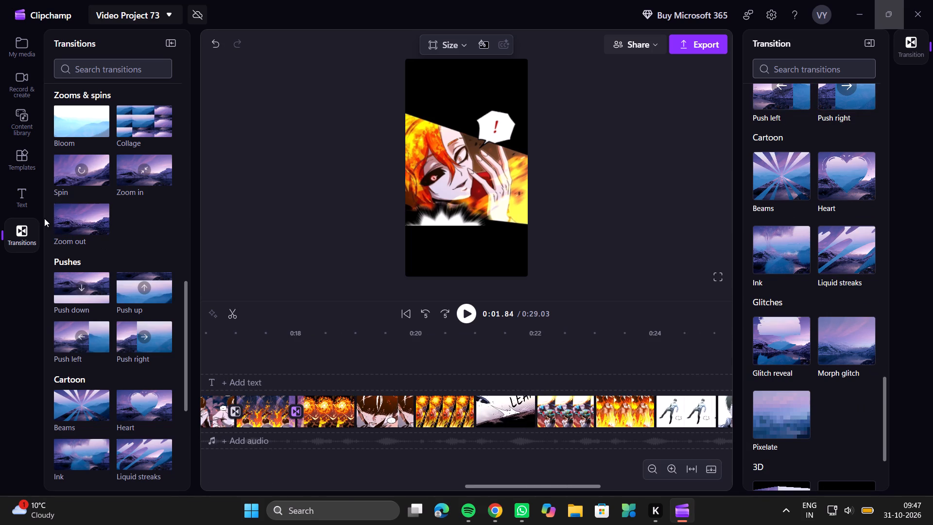
pyautogui.moveTo(83, 221); pyautogui.dragTo(353, 413)
# Add a Zoom in transition at the cut near 0:20, between the dark-haired face clip and the following flame clip.
pyautogui.moveTo(166, 176); pyautogui.dragTo(453, 442)
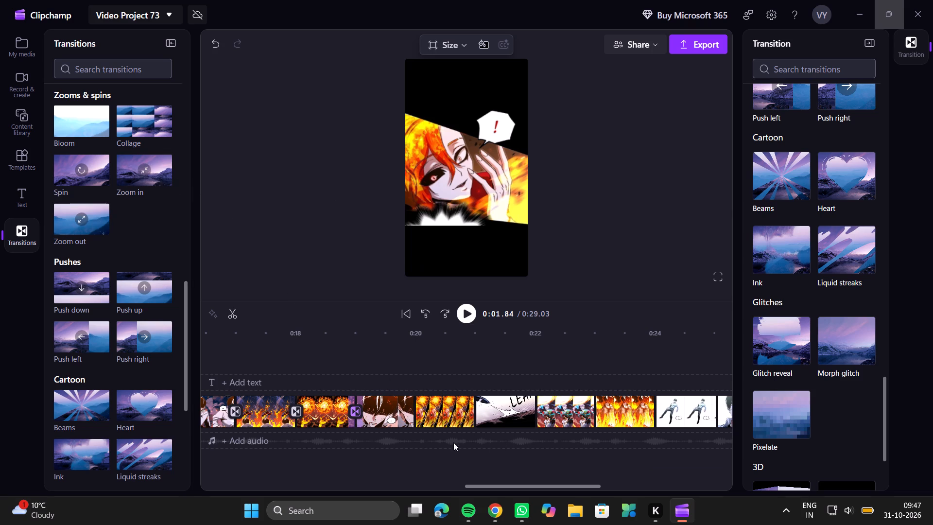
pyautogui.moveTo(453, 442); pyautogui.dragTo(415, 419)
# Add a Bloom transition at the cut near 0:21, between the flame clip and the black-and-white lettered clip.
pyautogui.hscroll(-2, 415, 419)
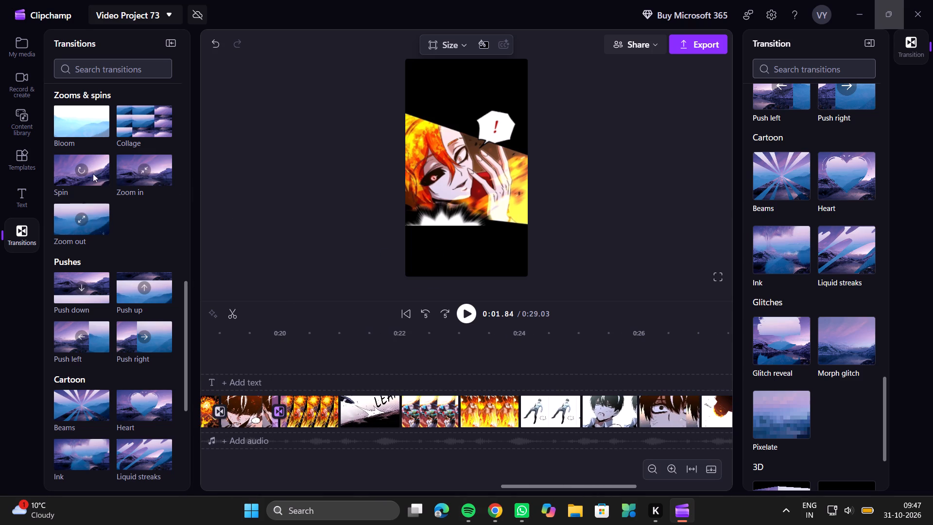
pyautogui.moveTo(78, 137); pyautogui.dragTo(331, 384)
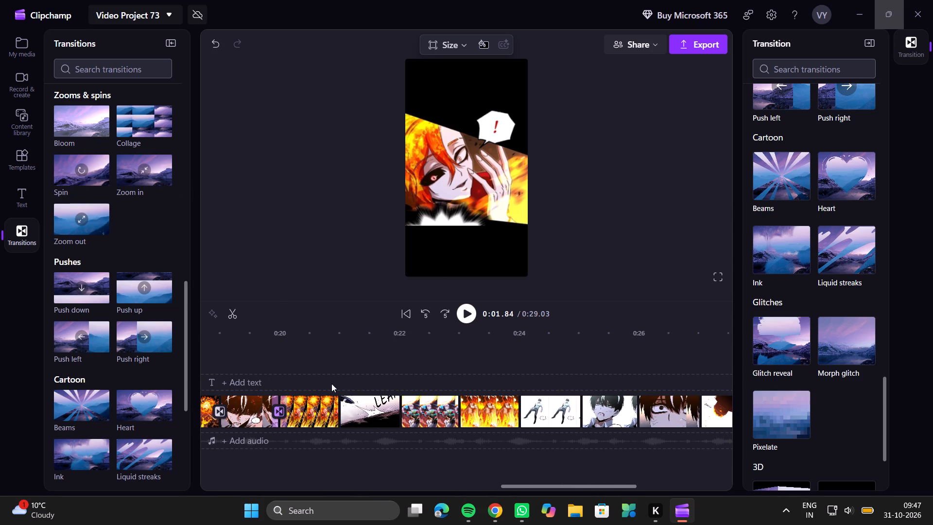
pyautogui.moveTo(331, 384); pyautogui.dragTo(335, 400)
# Add a Push left transition at the cut near 0:22, between the black-and-white lettered clip and the red-and-teal clip.
pyautogui.hscroll(-1, 335, 400)
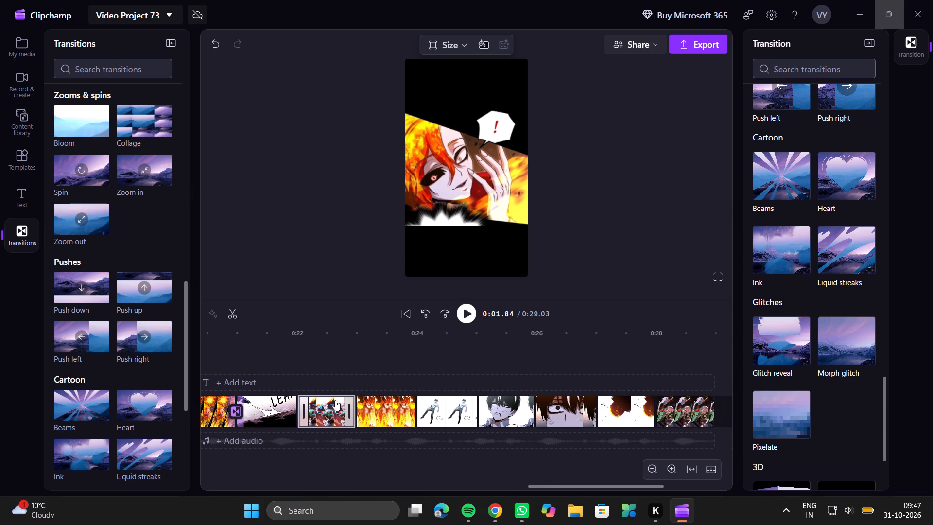
pyautogui.moveTo(79, 337); pyautogui.dragTo(300, 412)
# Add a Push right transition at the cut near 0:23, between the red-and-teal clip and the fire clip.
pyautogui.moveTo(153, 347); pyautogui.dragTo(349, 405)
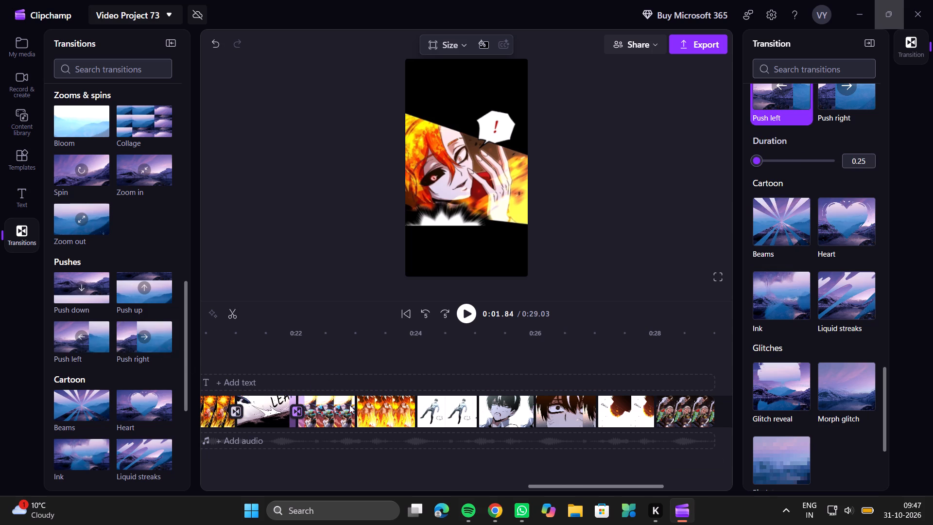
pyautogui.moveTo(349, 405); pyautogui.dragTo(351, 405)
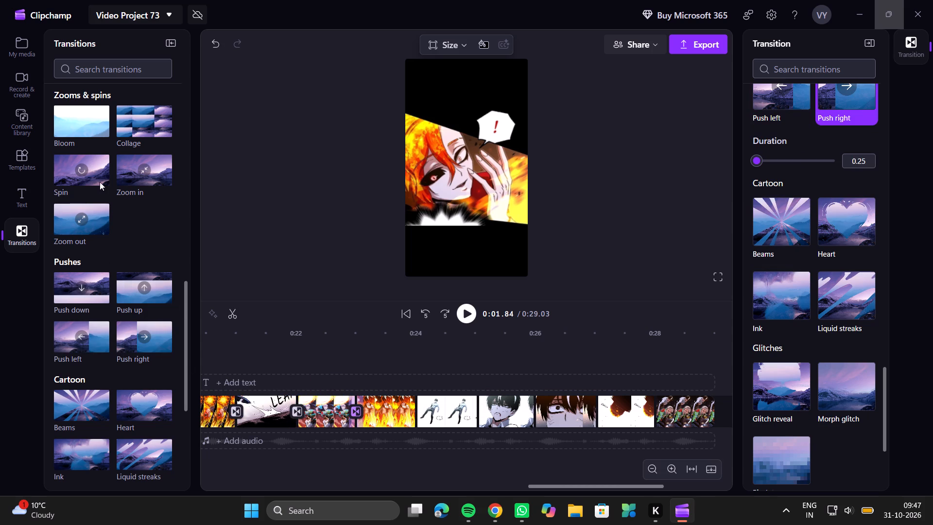
# Set the transition at the cut near 0:23, between the red-and-teal clip and the fire clip, to Zoom out.
pyautogui.moveTo(87, 226); pyautogui.dragTo(358, 408)
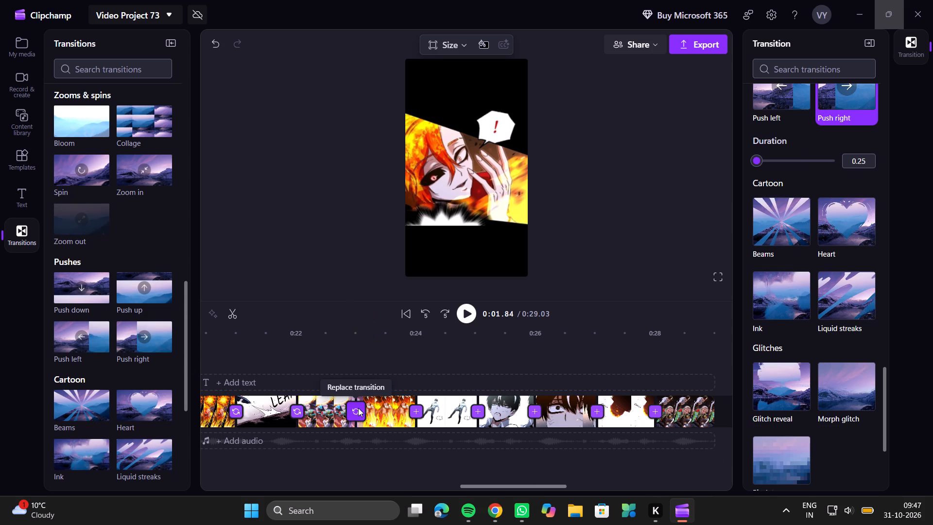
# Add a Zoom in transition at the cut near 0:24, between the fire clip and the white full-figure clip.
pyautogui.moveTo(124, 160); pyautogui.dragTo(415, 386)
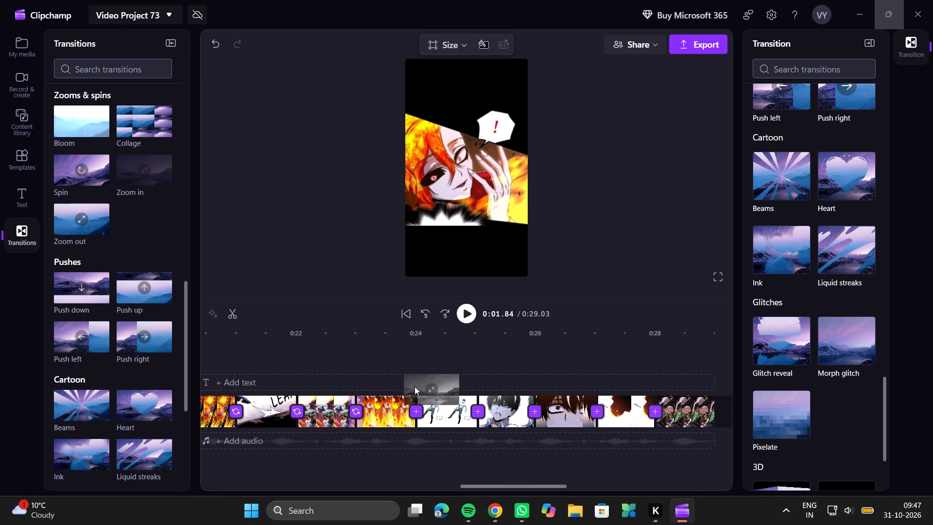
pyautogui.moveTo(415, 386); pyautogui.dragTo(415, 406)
# Set the transition at the cut near 0:24, between the fire clip and the white full-figure clip, to Bloom.
pyautogui.hscroll(-2, 415, 406)
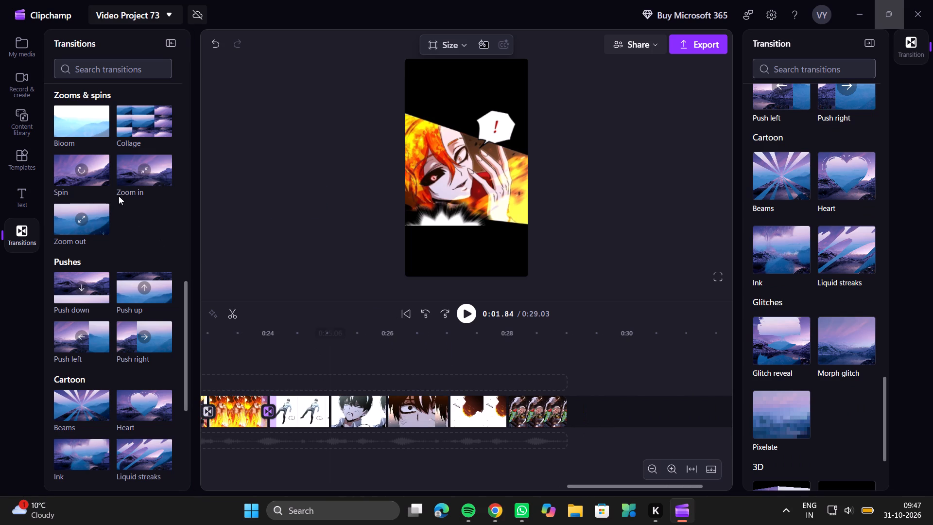
pyautogui.moveTo(94, 124); pyautogui.dragTo(304, 404)
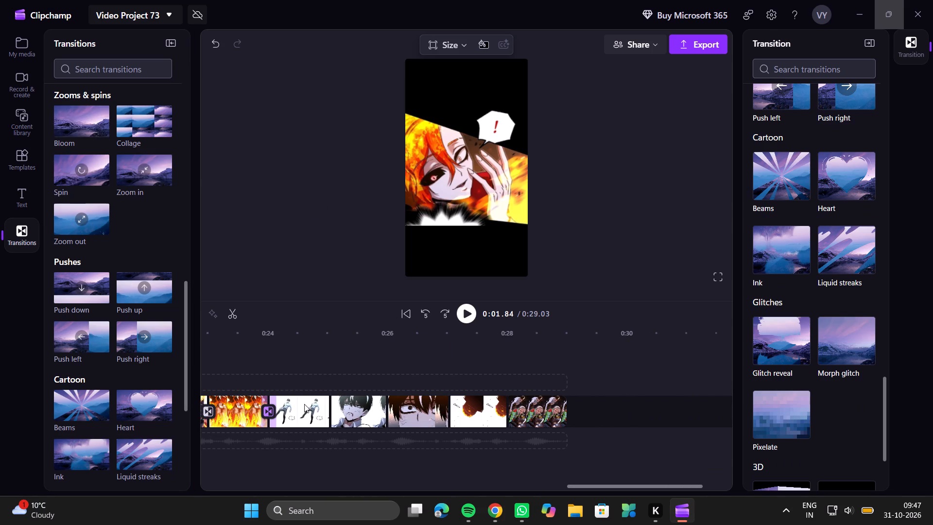
pyautogui.moveTo(304, 404); pyautogui.dragTo(267, 410)
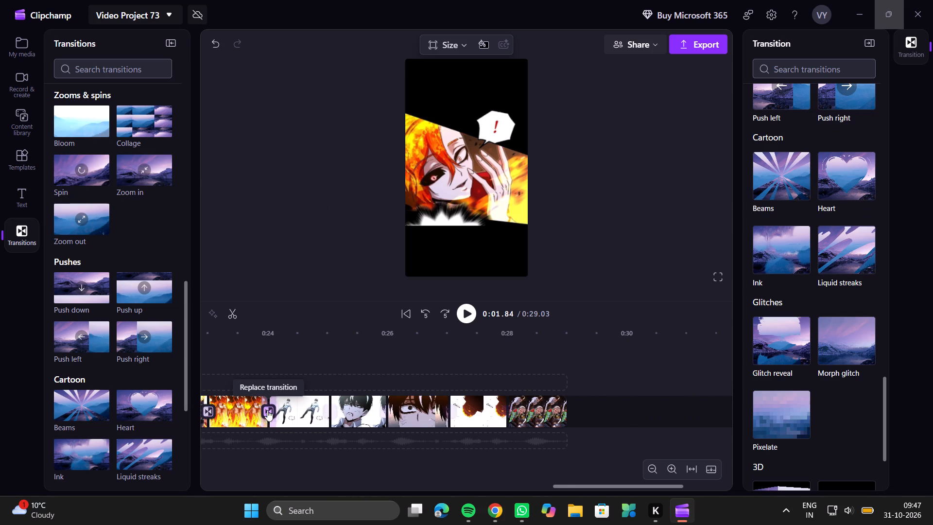
# Add a Bloom transition at the cut near 0:25, between the white full-figure clip and the black-haired character clip.
pyautogui.moveTo(79, 105); pyautogui.dragTo(316, 385)
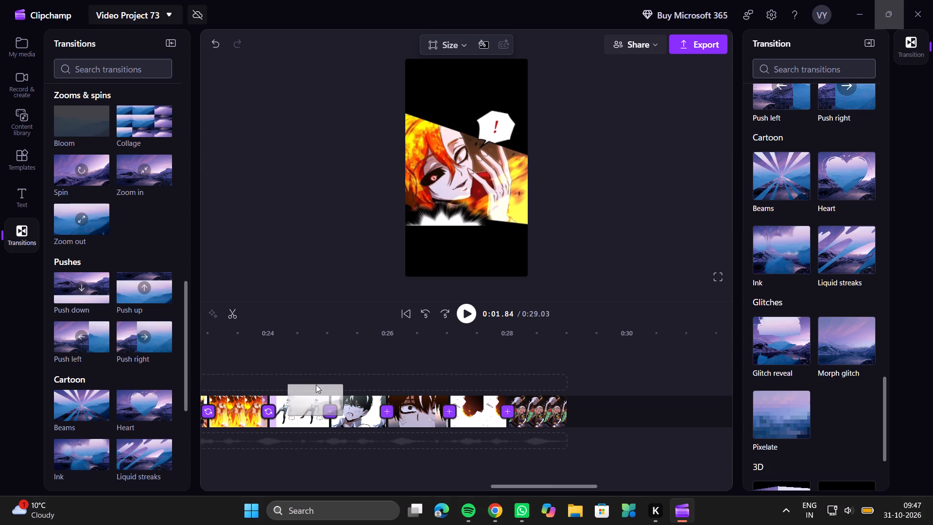
pyautogui.moveTo(316, 385); pyautogui.dragTo(328, 415)
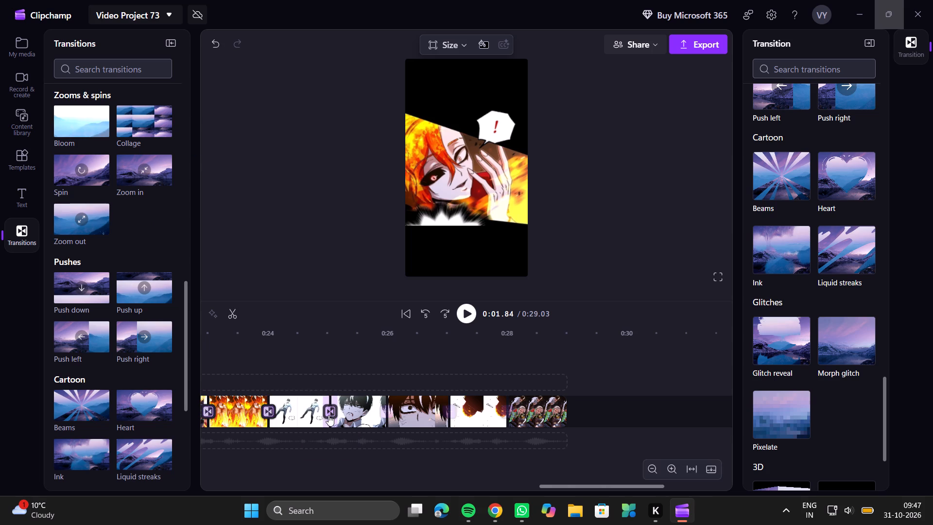
# Add a Push left transition at the cut near 0:26, between the black-haired character clip and the brown-toned face close-up.
pyautogui.moveTo(86, 338); pyautogui.dragTo(397, 419)
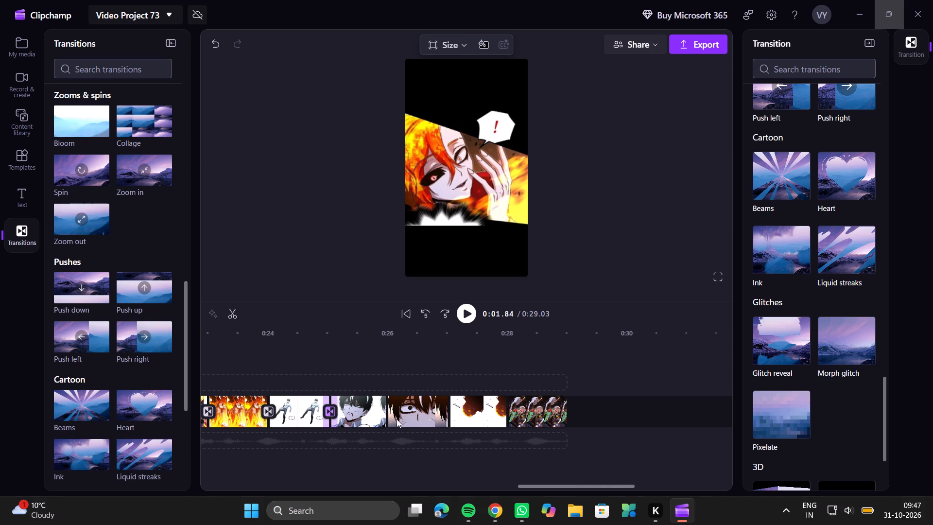
pyautogui.moveTo(397, 419); pyautogui.dragTo(390, 407)
# Add a Push right transition at the cut near 0:27, between the brown-toned face close-up and the mostly white clip.
pyautogui.moveTo(131, 340); pyautogui.dragTo(323, 312)
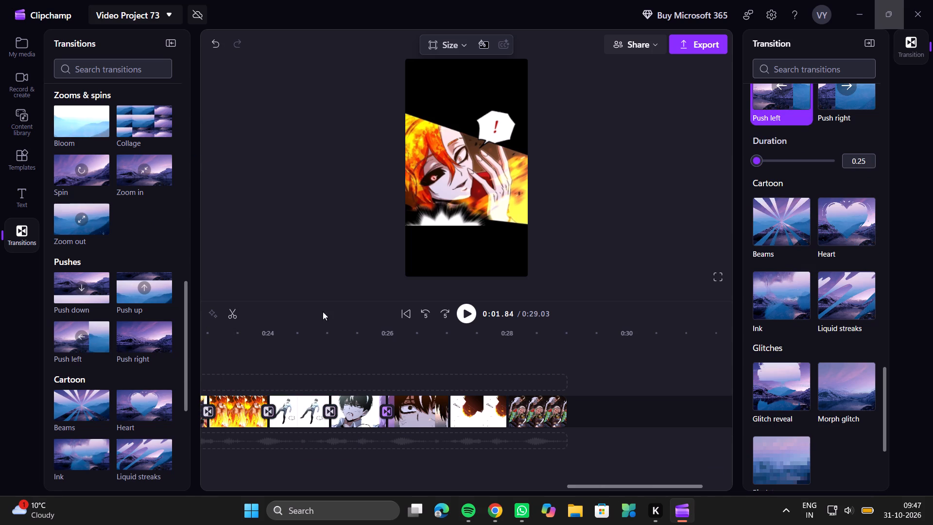
pyautogui.moveTo(323, 312); pyautogui.dragTo(443, 410)
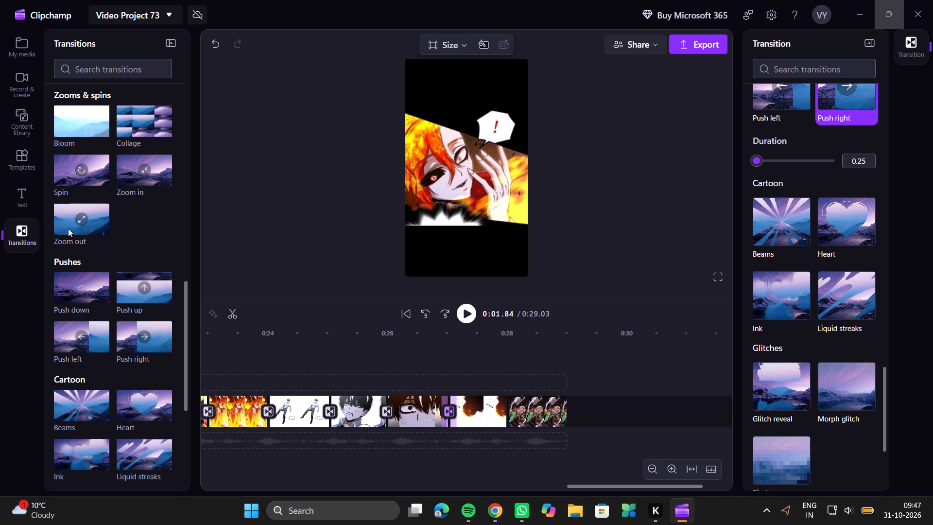
# Add a Zoom out transition at the last cut near 0:28, between the mostly white clip and the final clip.
pyautogui.moveTo(68, 228); pyautogui.dragTo(504, 413)
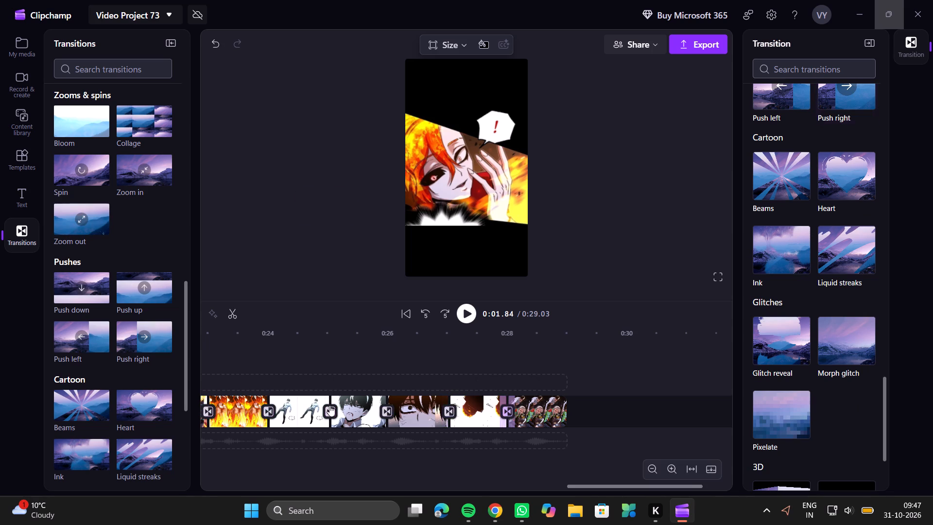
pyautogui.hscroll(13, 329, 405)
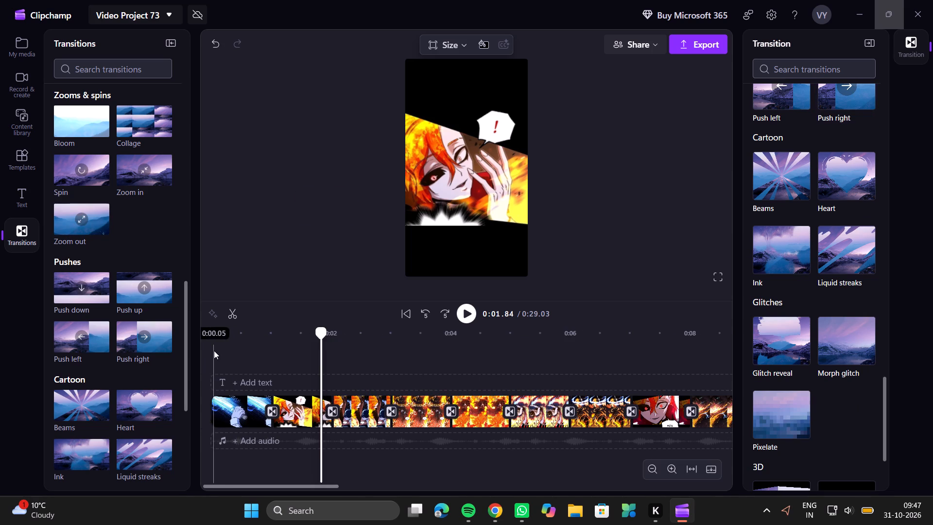
# Return the playhead to the start of the video and open the preview in full screen.
pyautogui.click(214, 350)
pyautogui.moveTo(217, 338); pyautogui.dragTo(193, 338)
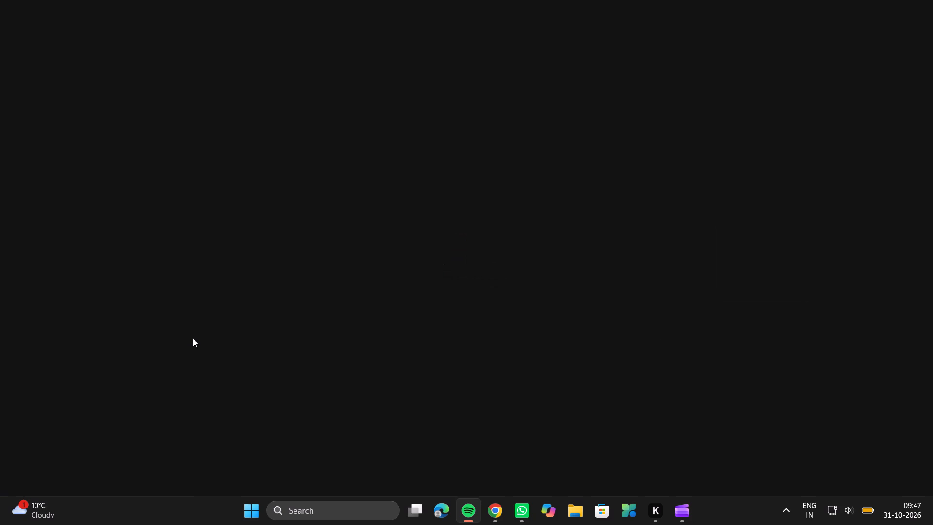
pyautogui.click(192, 83)
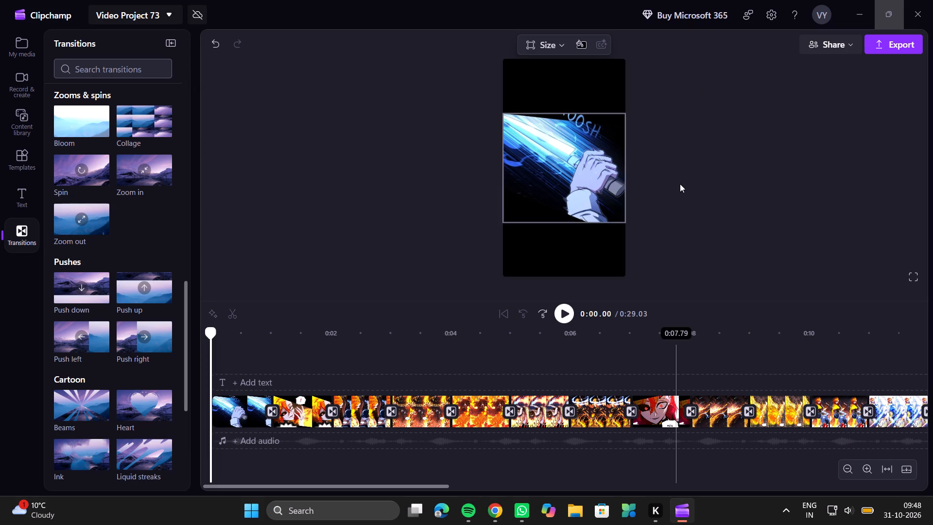
pyautogui.click(907, 273)
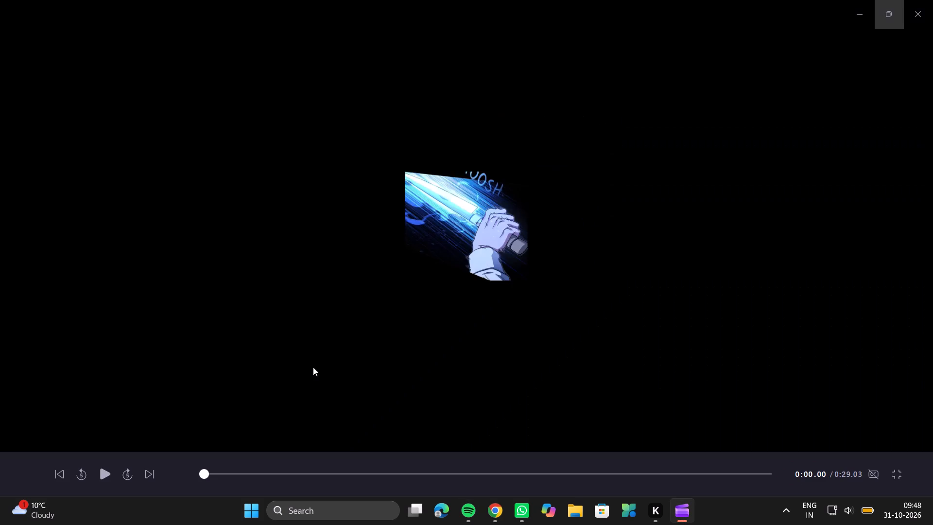